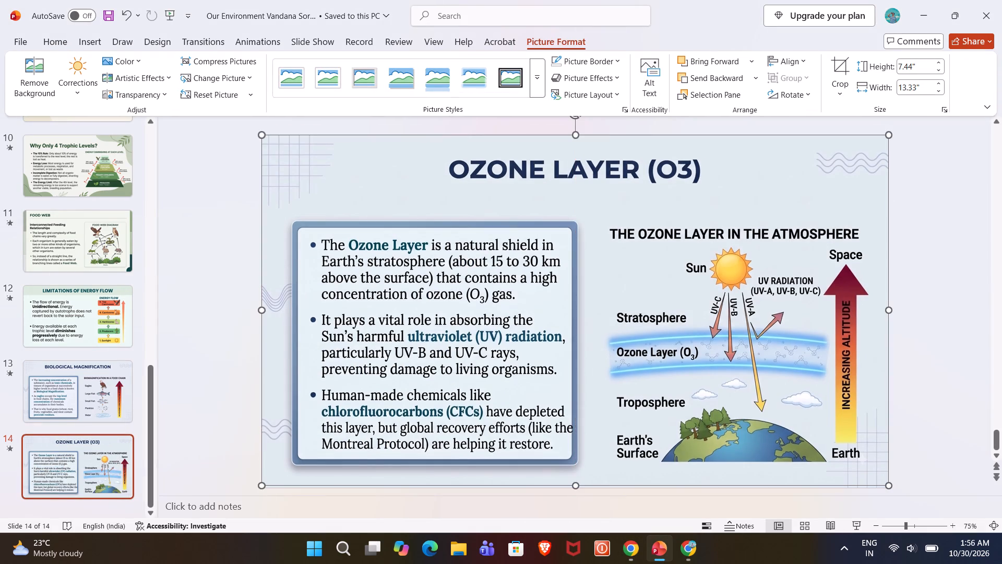
Stretch the Ozone Layer image on slide 14 to a height of 7.5" so it covers the slide, and deselect it.
drag(576, 487, 576, 492)
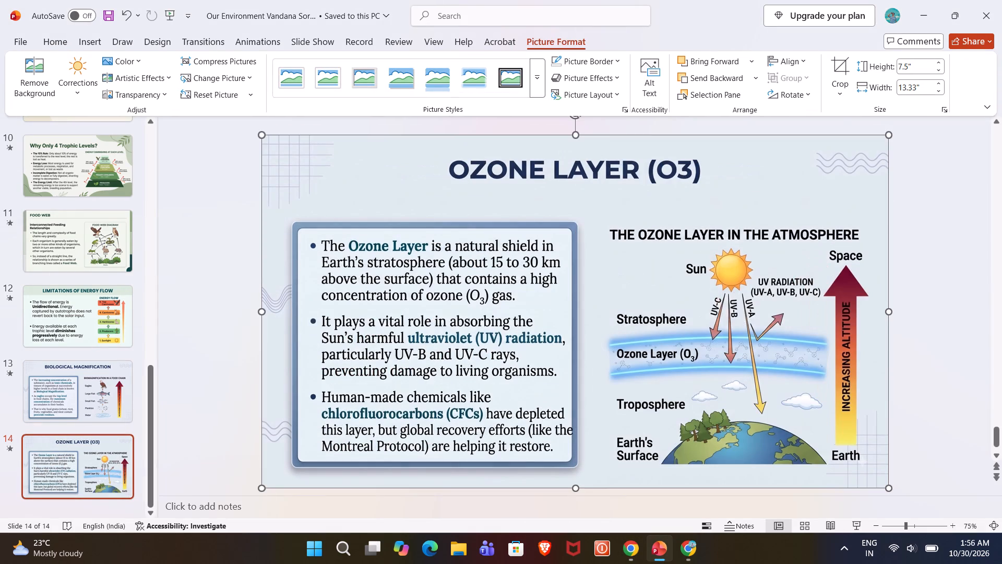
click(347, 264)
click(176, 217)
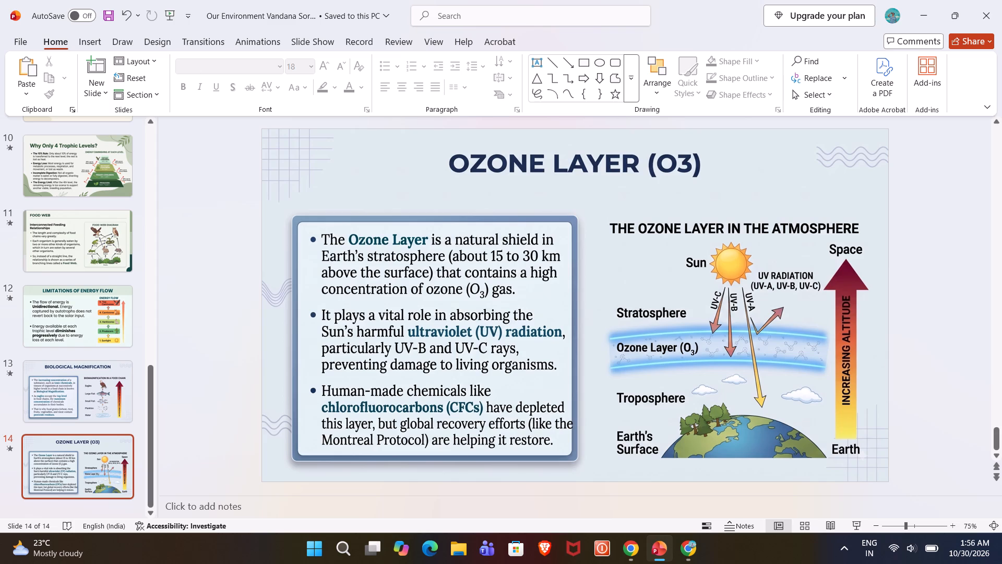
Copy the Ozone Layer image and duplicate slide 14 as slide 15.
click(666, 202)
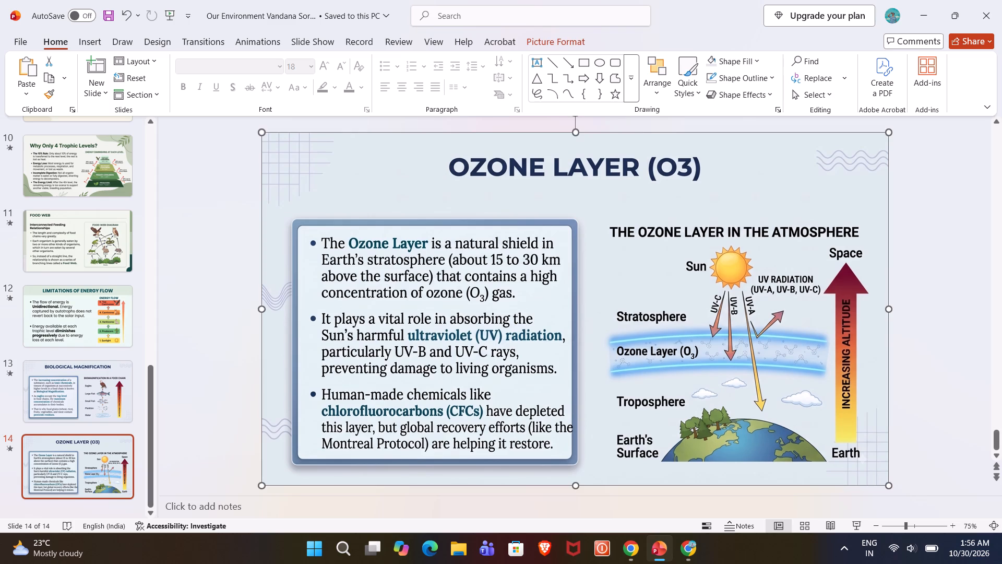
key(ctrl+c)
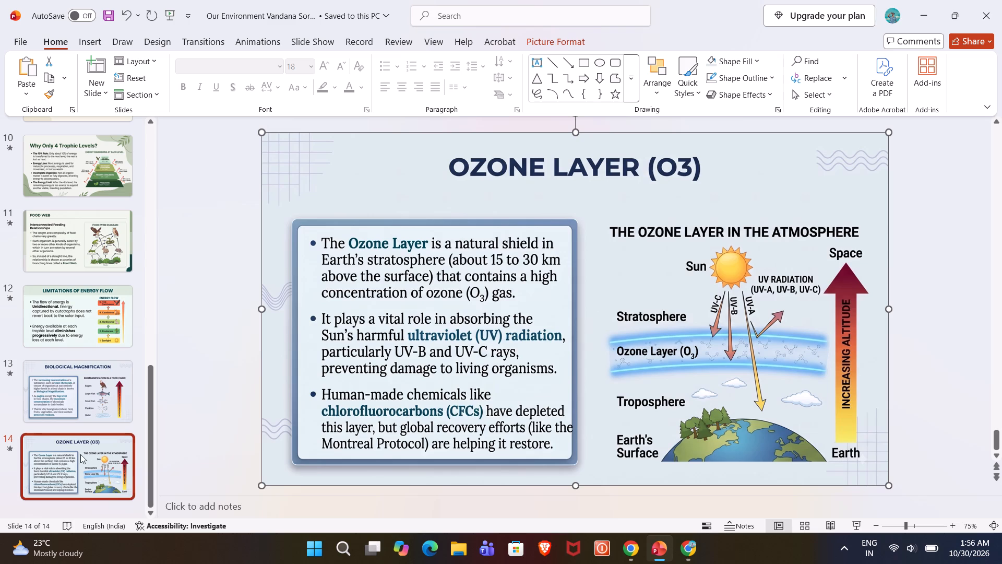
click(92, 480)
key(ctrl+d)
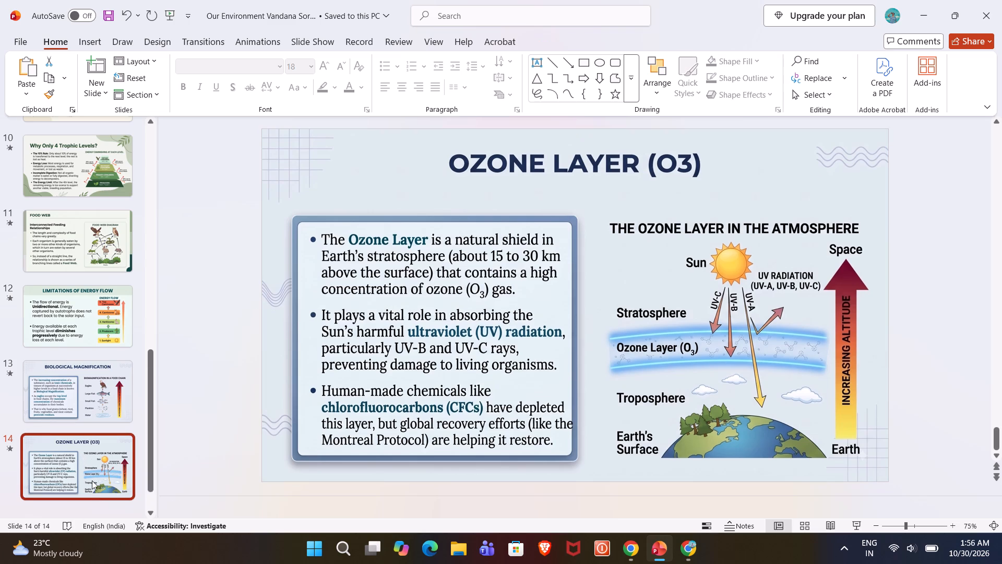
click(56, 466)
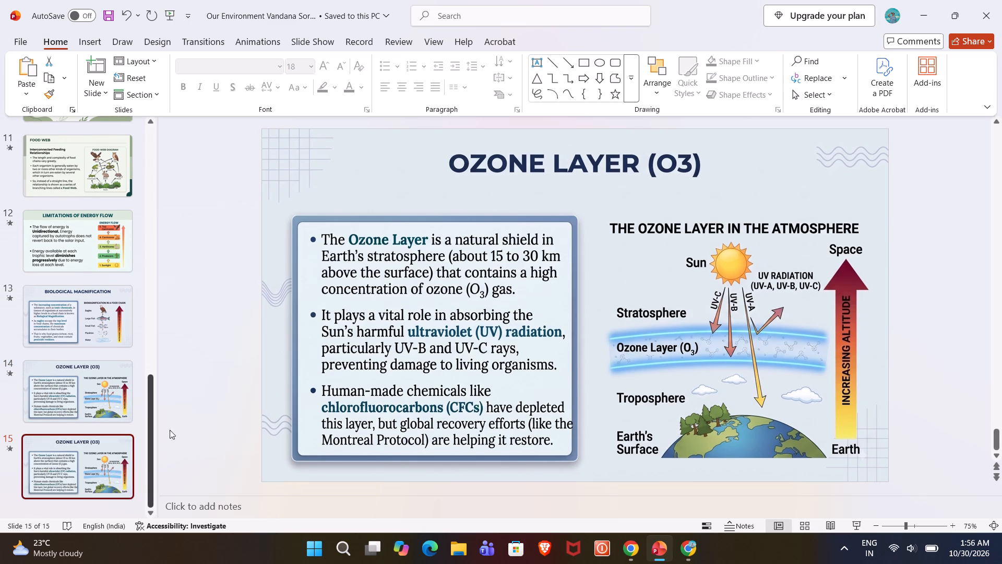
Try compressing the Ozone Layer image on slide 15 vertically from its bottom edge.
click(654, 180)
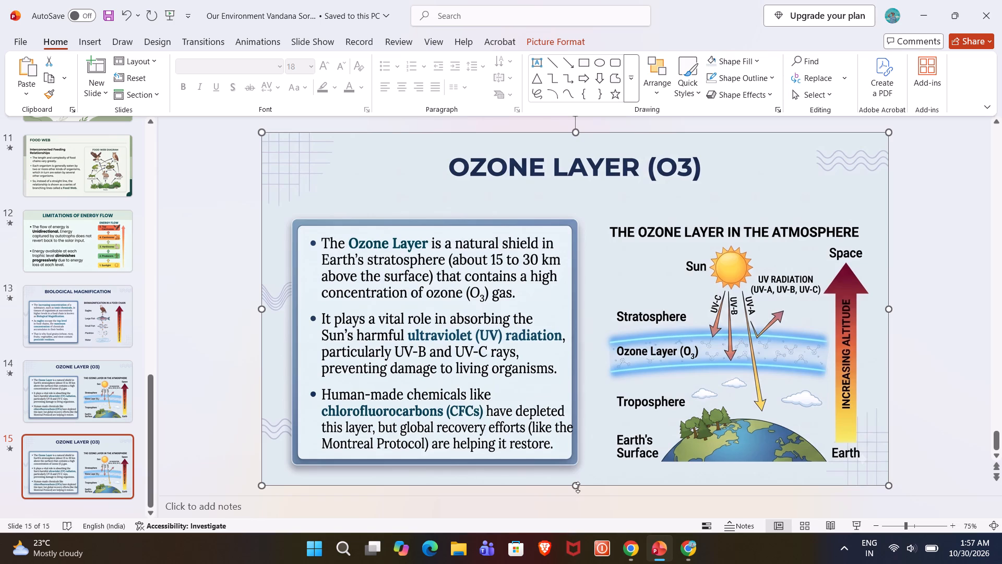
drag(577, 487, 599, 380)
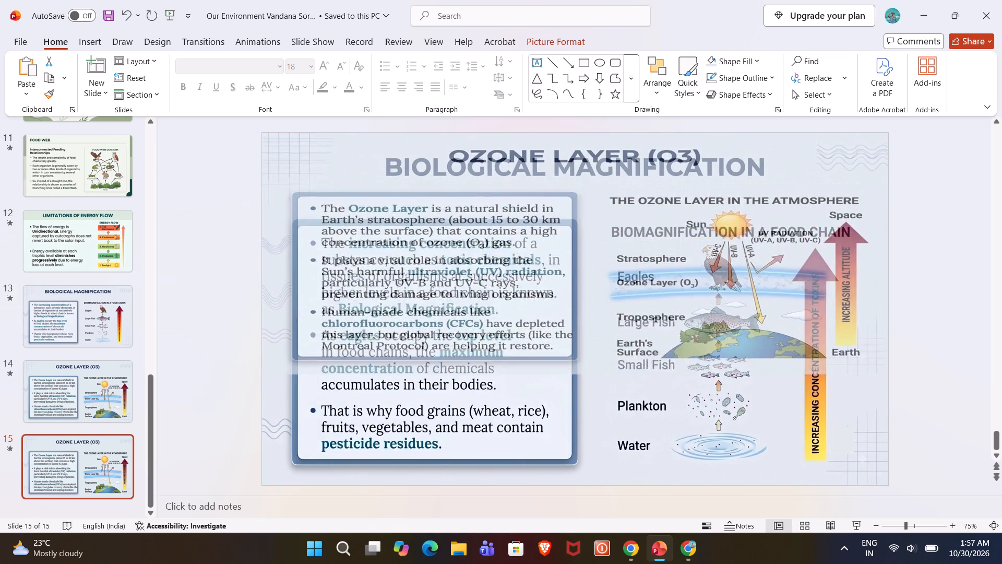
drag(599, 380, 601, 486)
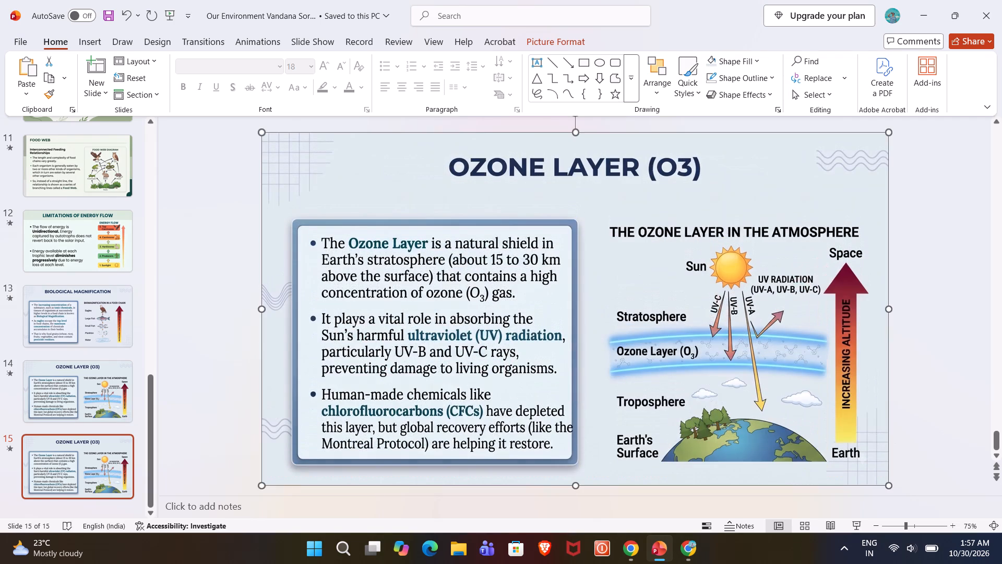
Start background removal on the slide 15 Ozone Layer image and mark the whole bulleted text block as areas to remove.
click(560, 45)
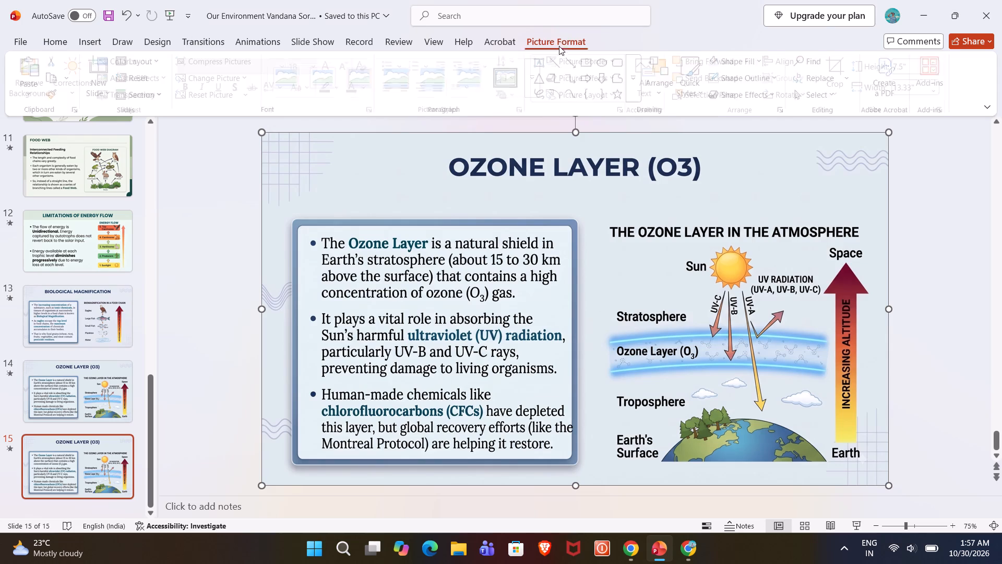
click(372, 233)
click(30, 83)
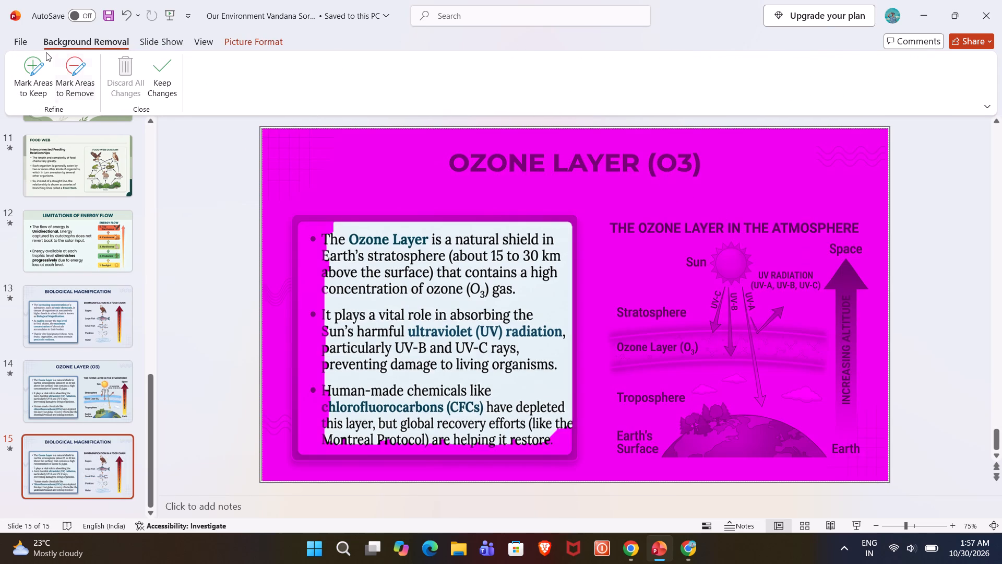
click(74, 70)
drag(412, 226, 505, 371)
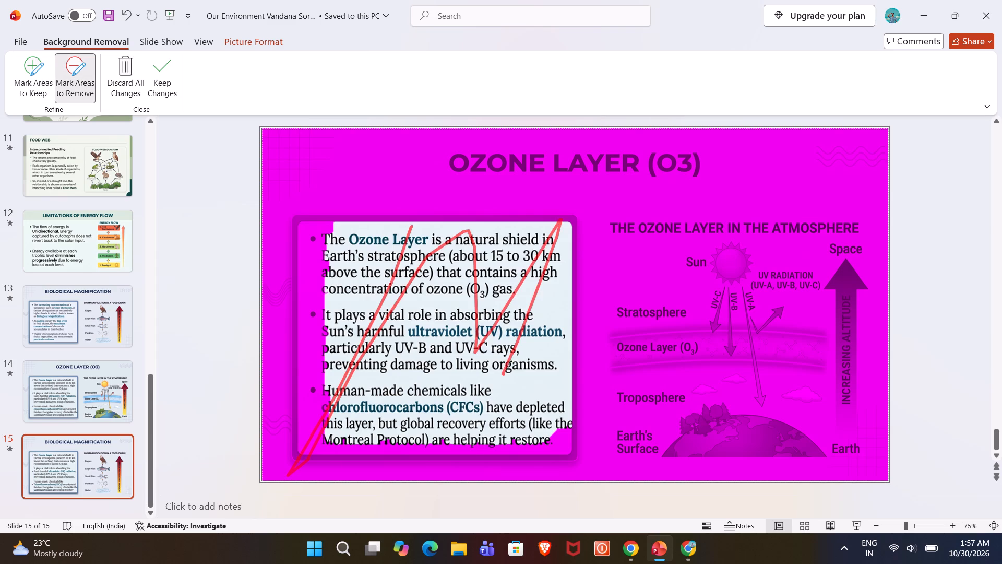
drag(505, 371, 487, 354)
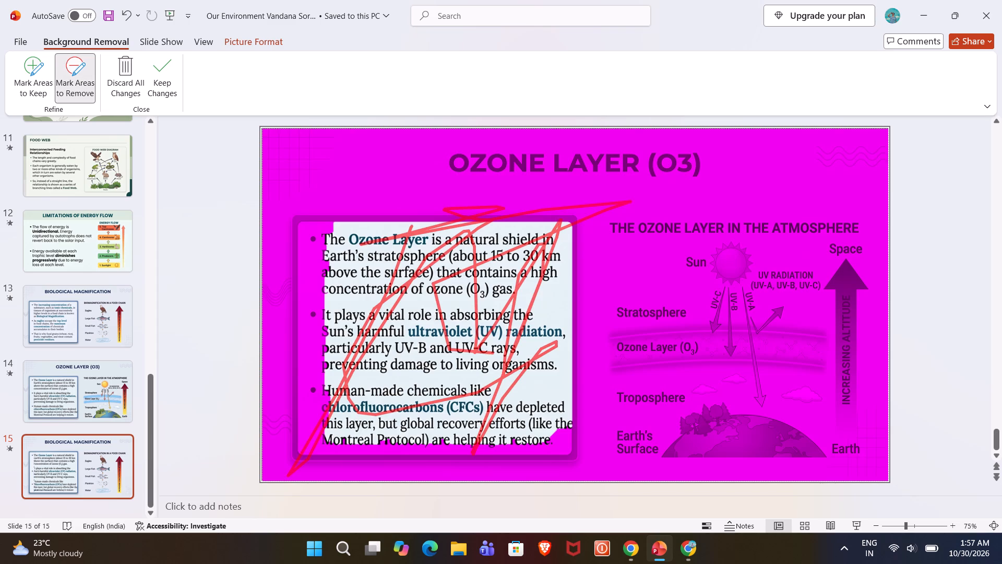
drag(487, 354, 446, 306)
drag(457, 303, 461, 302)
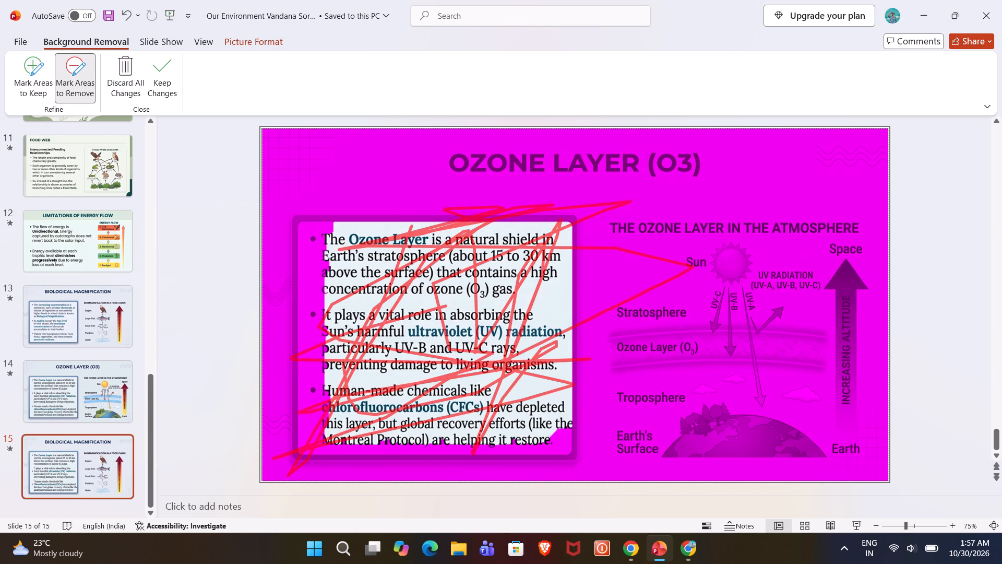
drag(502, 420, 528, 431)
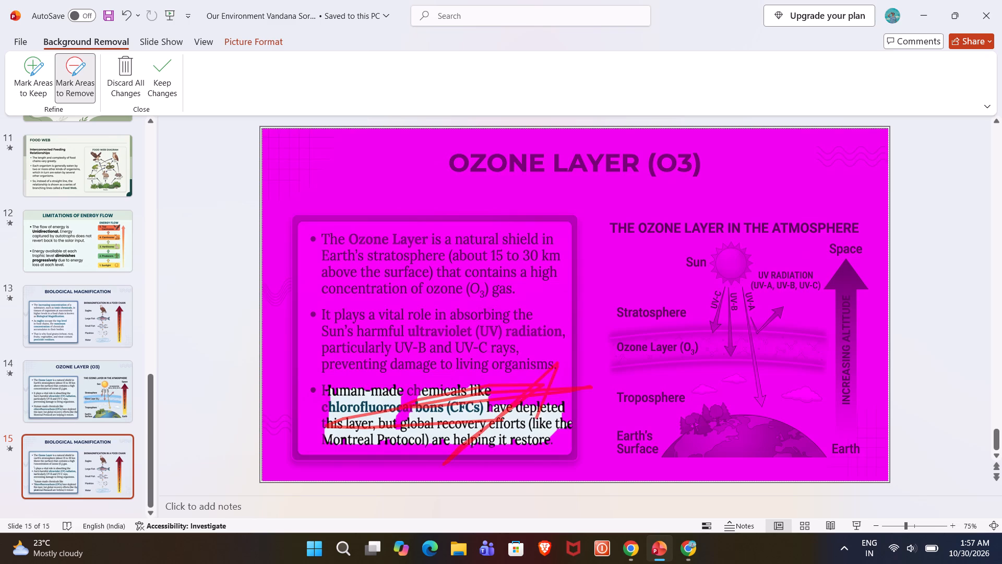
drag(528, 431, 400, 415)
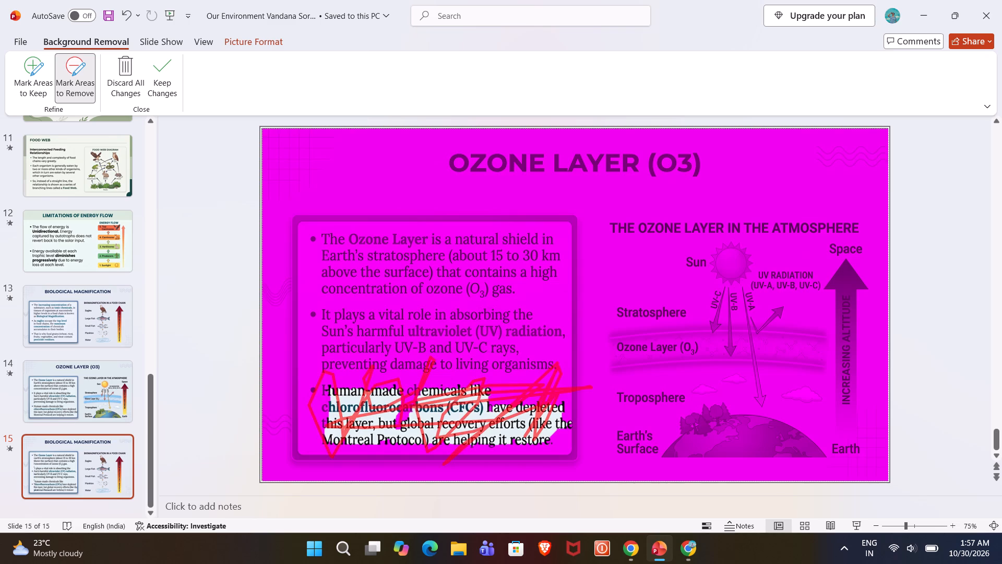
drag(605, 412, 400, 485)
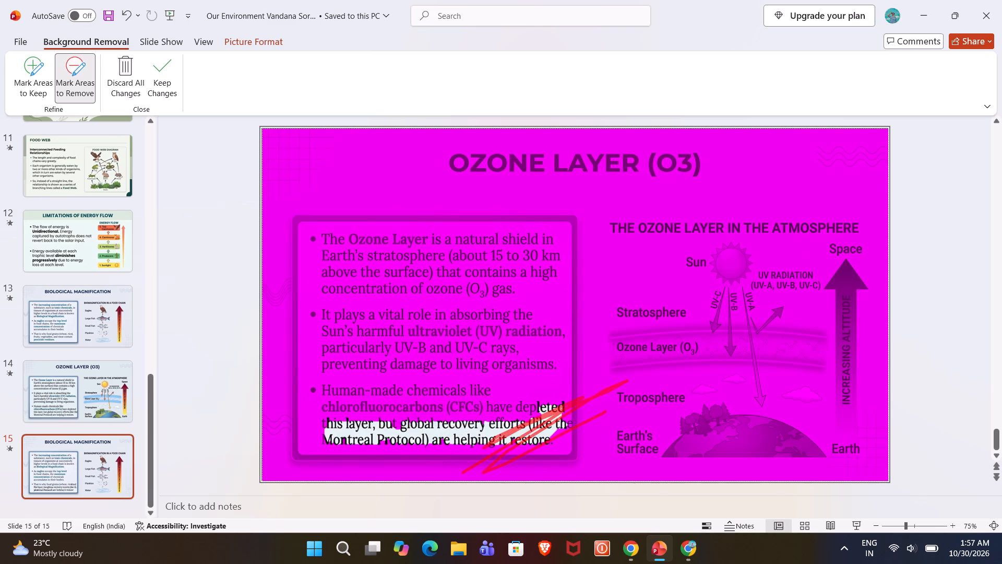
drag(400, 485, 375, 471)
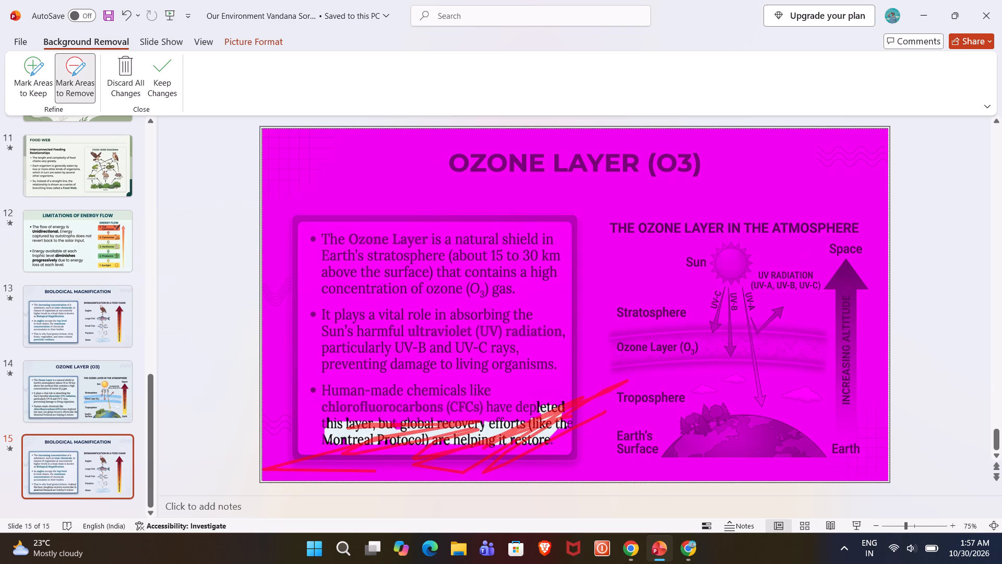
drag(378, 242, 327, 298)
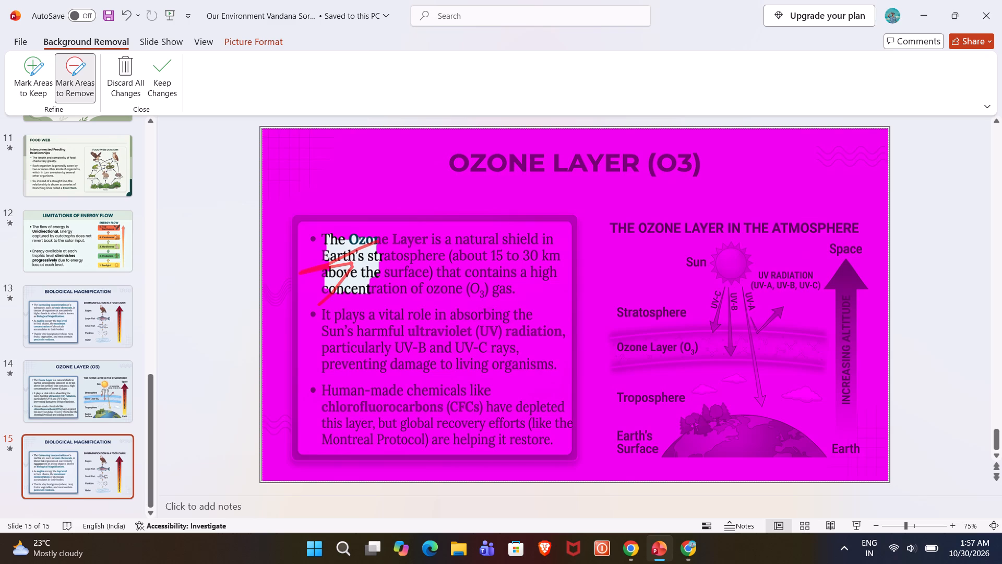
drag(327, 298, 364, 265)
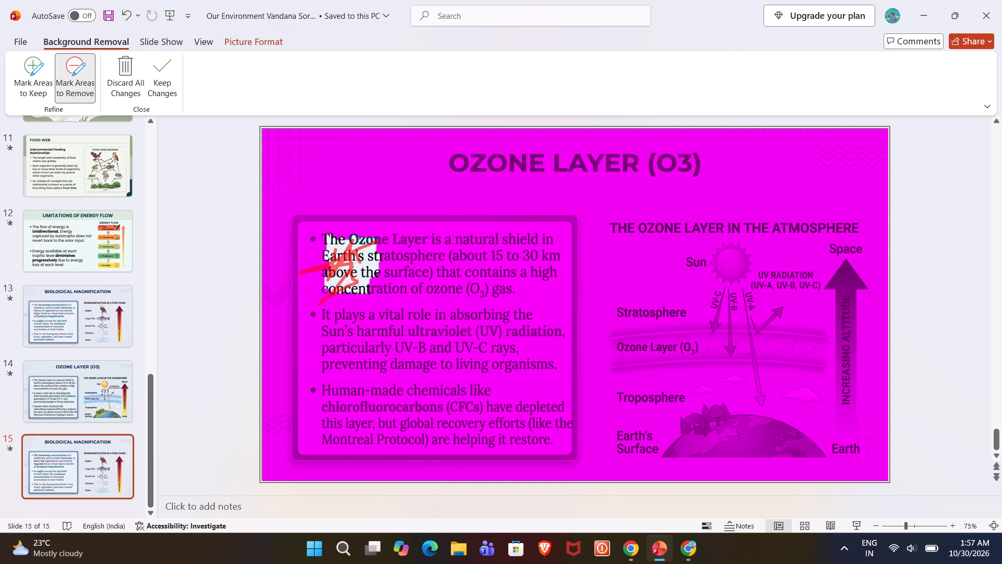
Mark the 3 in the Ozone Layer title as the area to keep and apply the background removal.
click(36, 85)
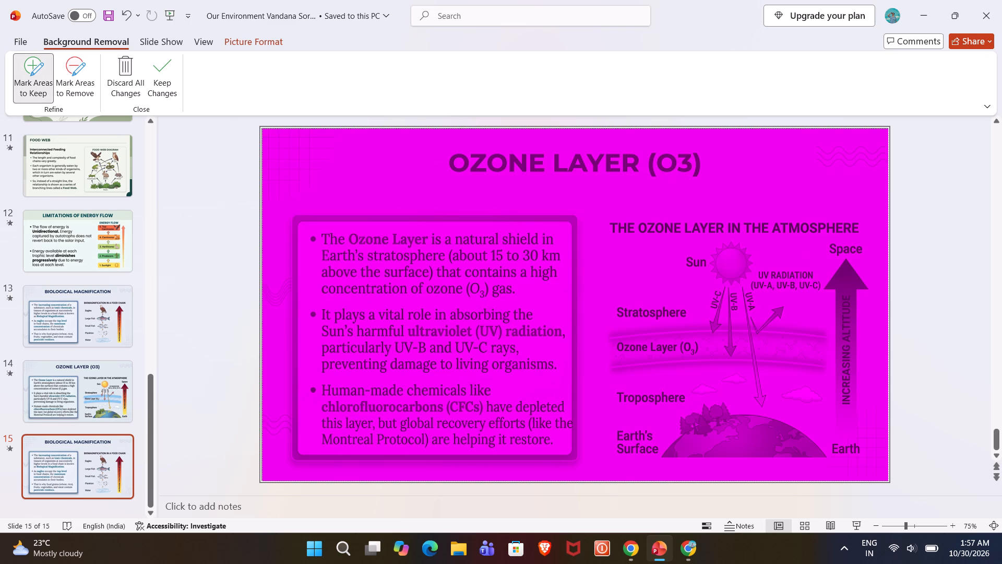
click(685, 160)
click(164, 77)
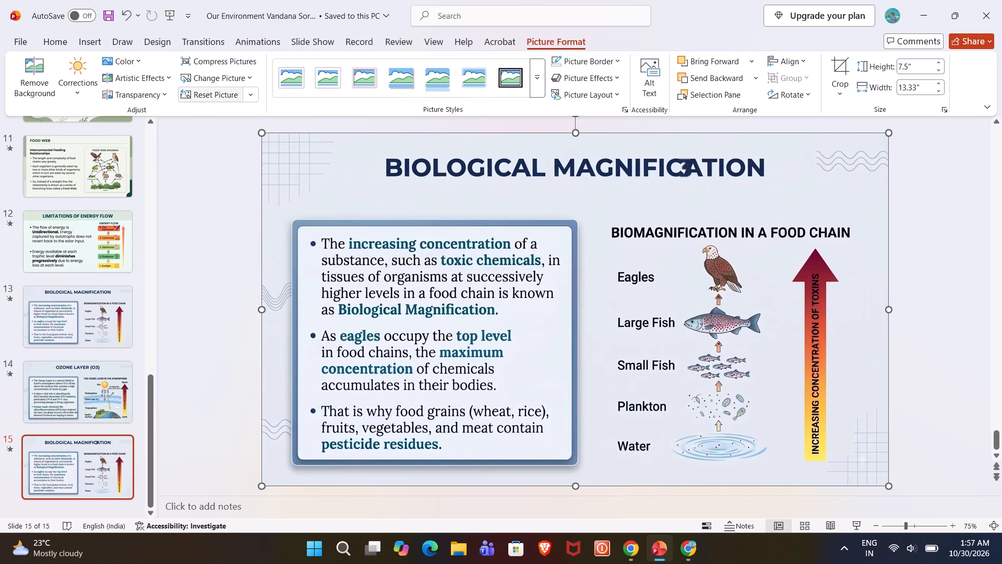
Shrink the cut-out 3 picture on slide 15 to about 2.53" high by 4.22" wide and place the digit beneath the title.
drag(687, 168, 698, 194)
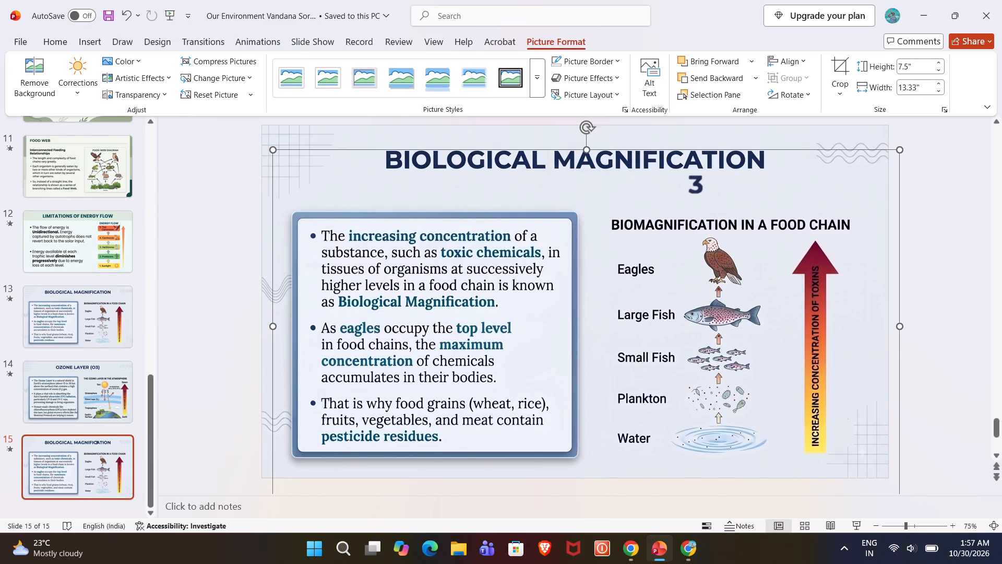
drag(900, 326, 763, 344)
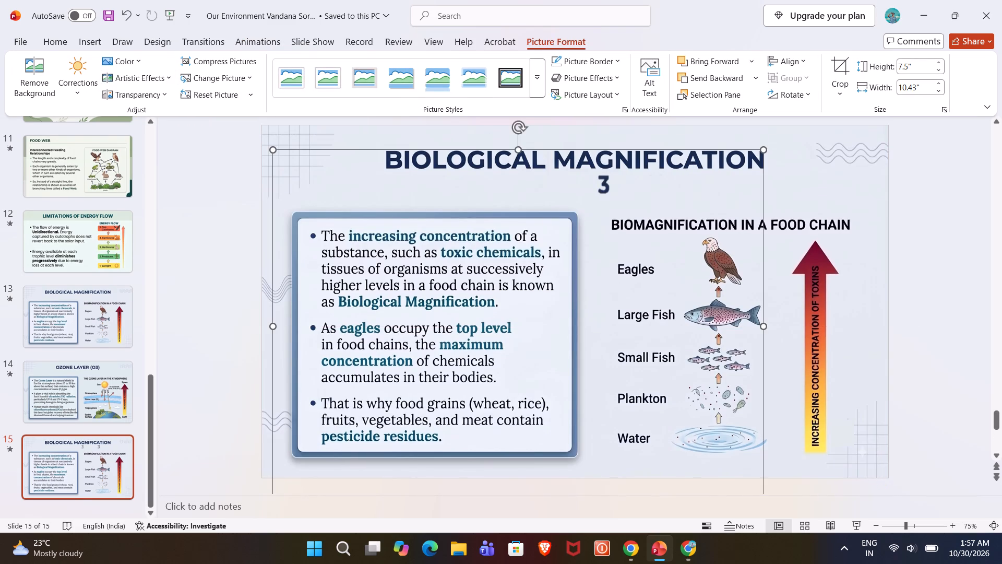
drag(272, 325, 531, 315)
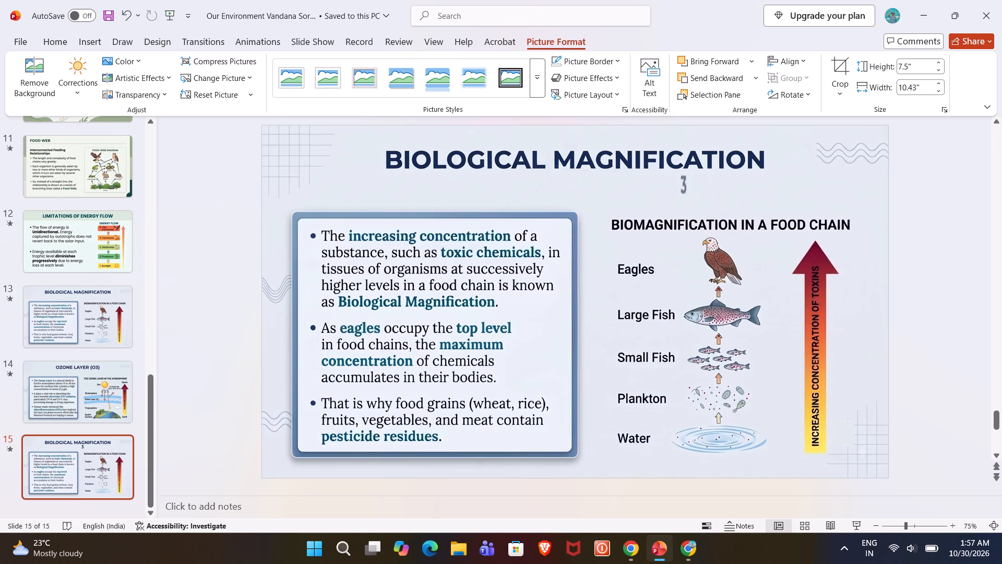
drag(531, 315, 193, 342)
drag(193, 342, 175, 342)
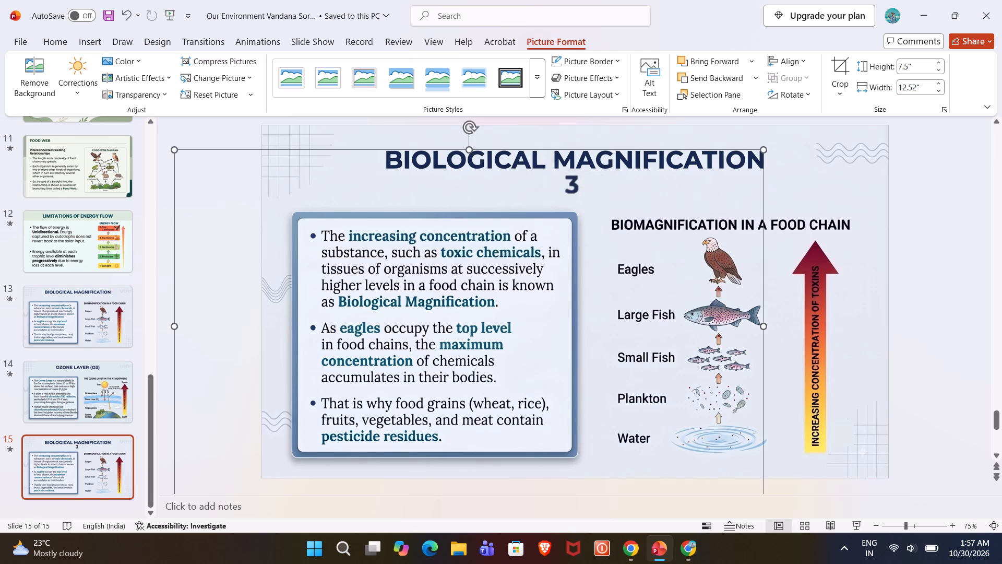
drag(766, 147, 449, 299)
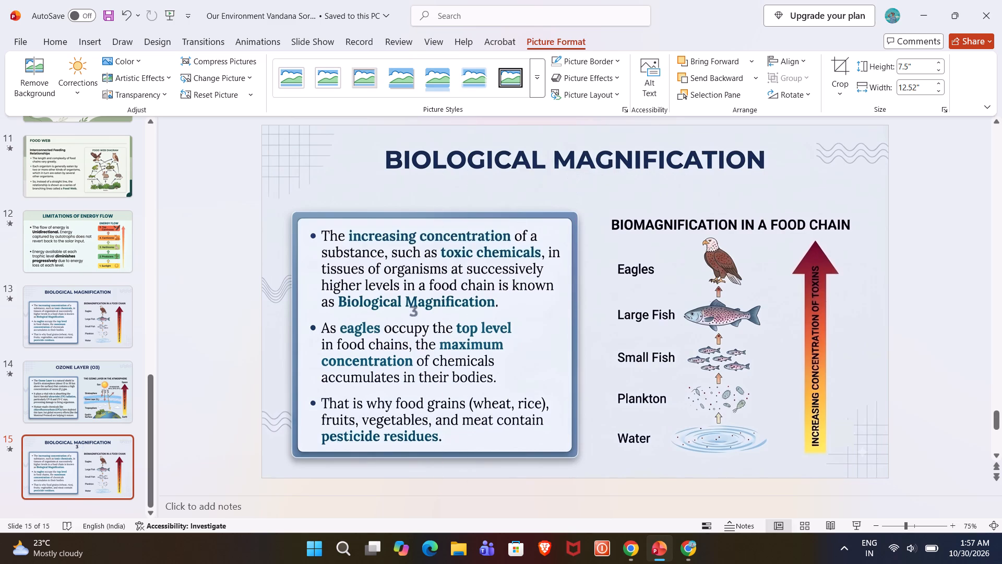
drag(449, 299, 376, 339)
drag(352, 366, 577, 257)
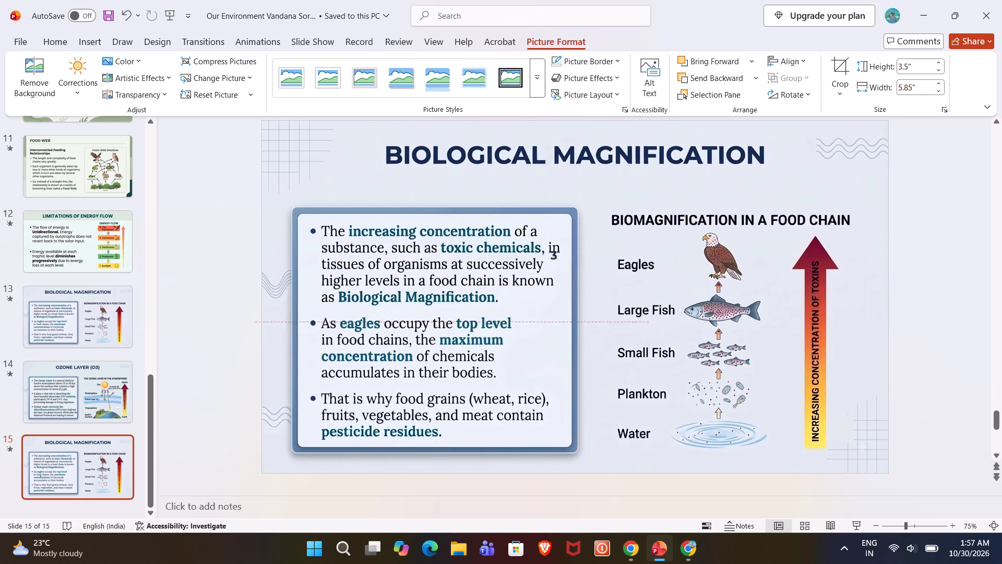
drag(577, 257, 700, 193)
drag(797, 164, 796, 164)
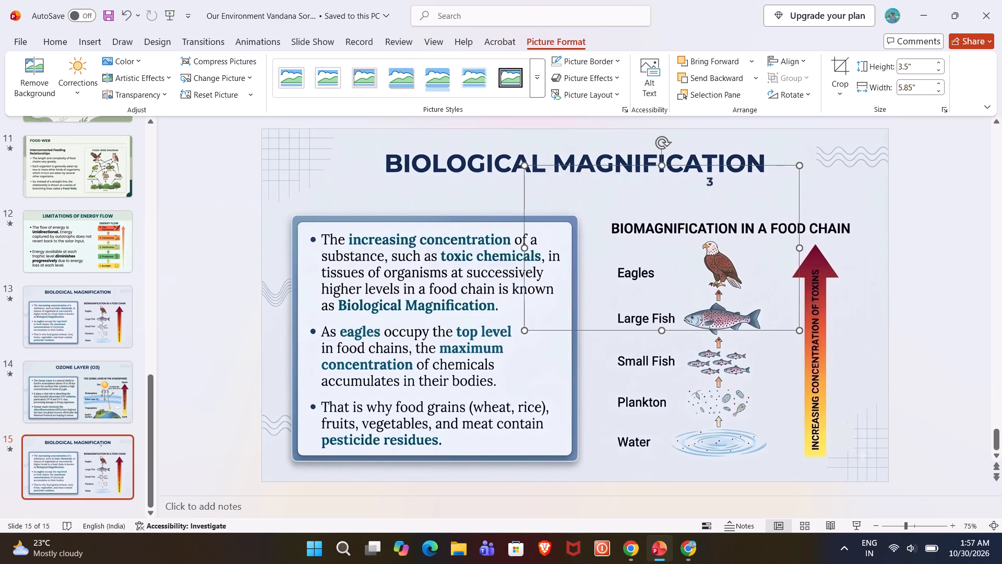
drag(796, 164, 706, 211)
drag(644, 280, 678, 263)
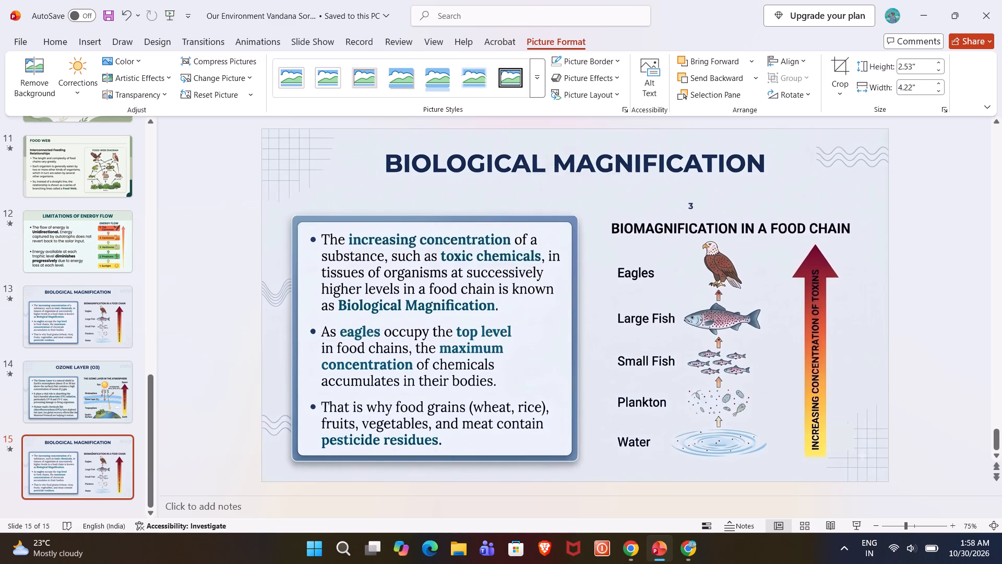
drag(678, 263, 686, 253)
drag(700, 233, 717, 230)
Draw a rectangle about 0.43" high and 0.31" wide over the 3 in slide 14's Ozone Layer title.
click(77, 400)
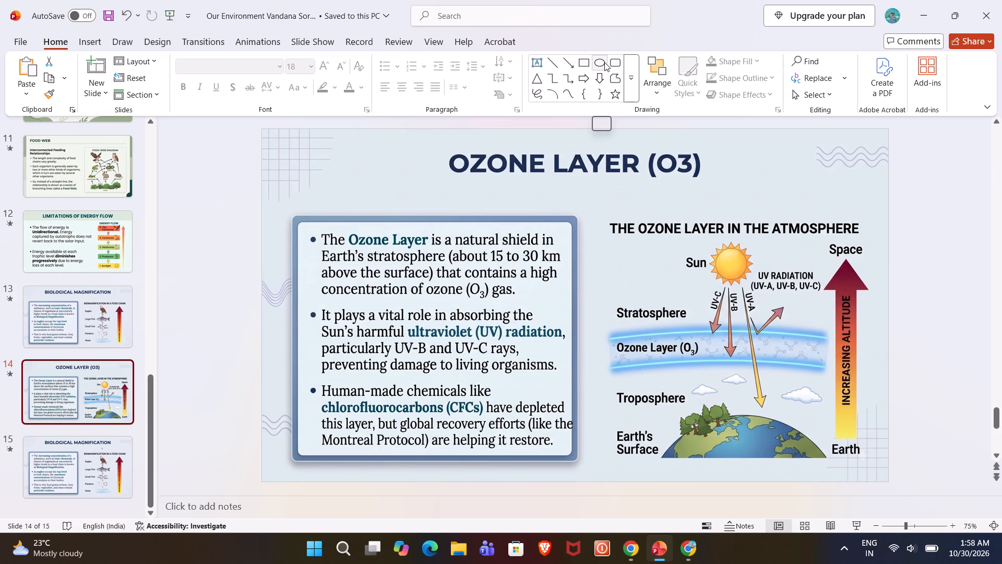
click(586, 62)
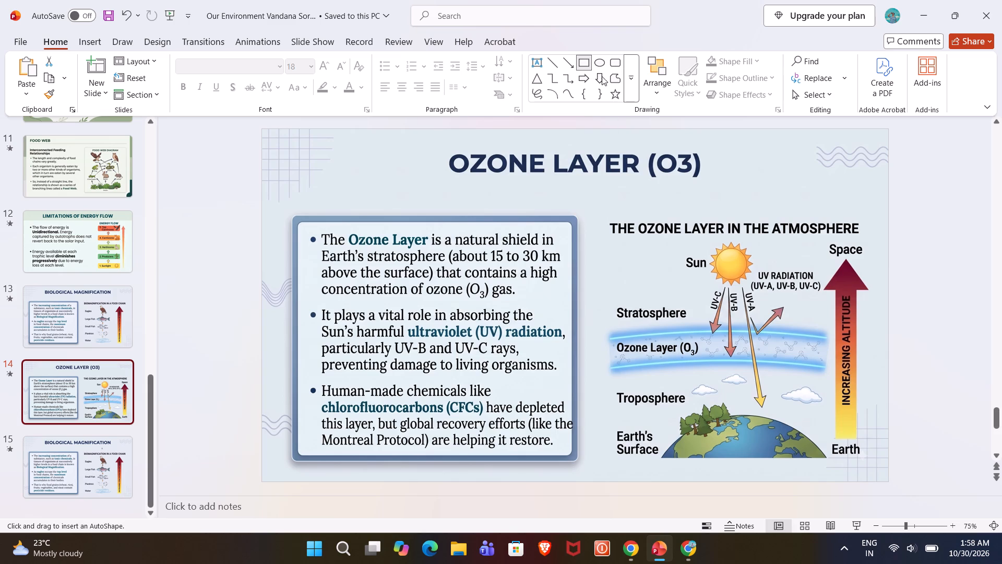
drag(676, 153, 686, 168)
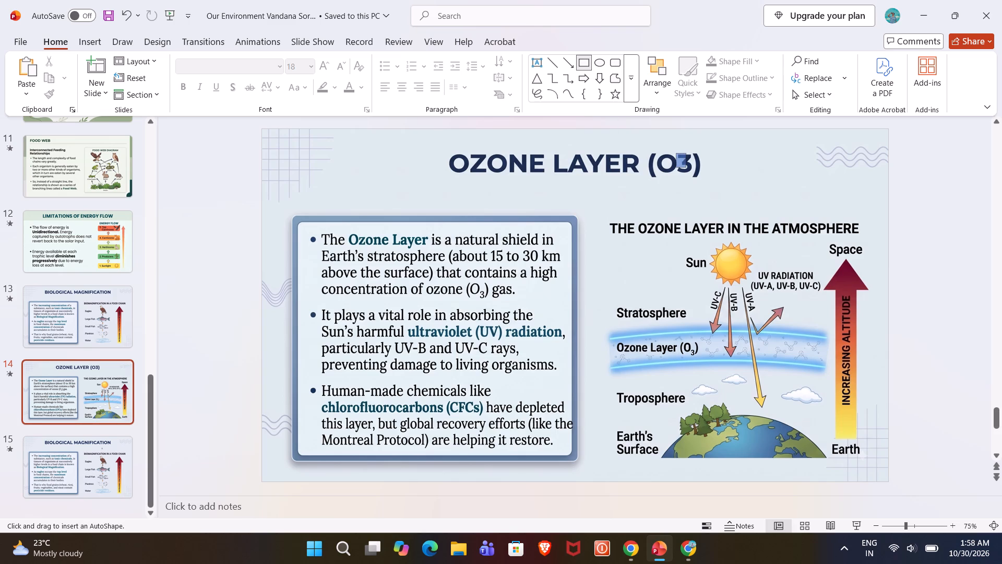
drag(686, 168, 690, 173)
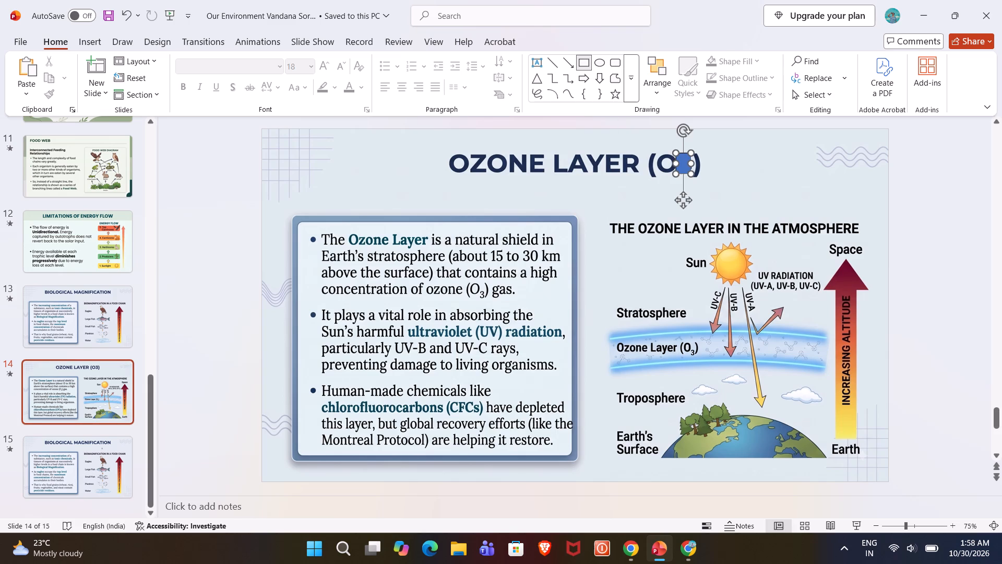
Fill the rectangle with the slide background colour sampled beside the title using the Eyedropper, and set it to No Outline.
click(393, 62)
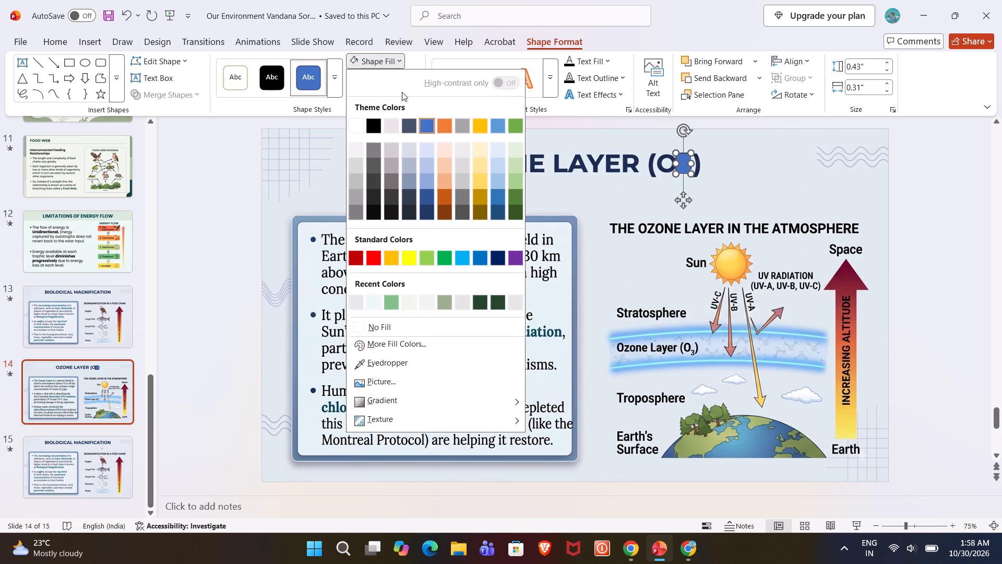
click(401, 364)
click(717, 174)
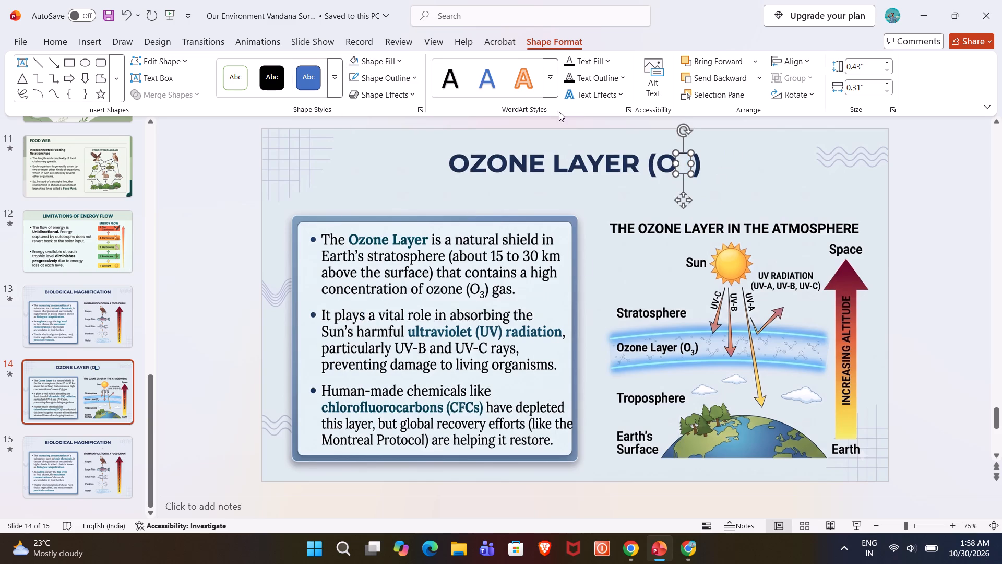
click(390, 75)
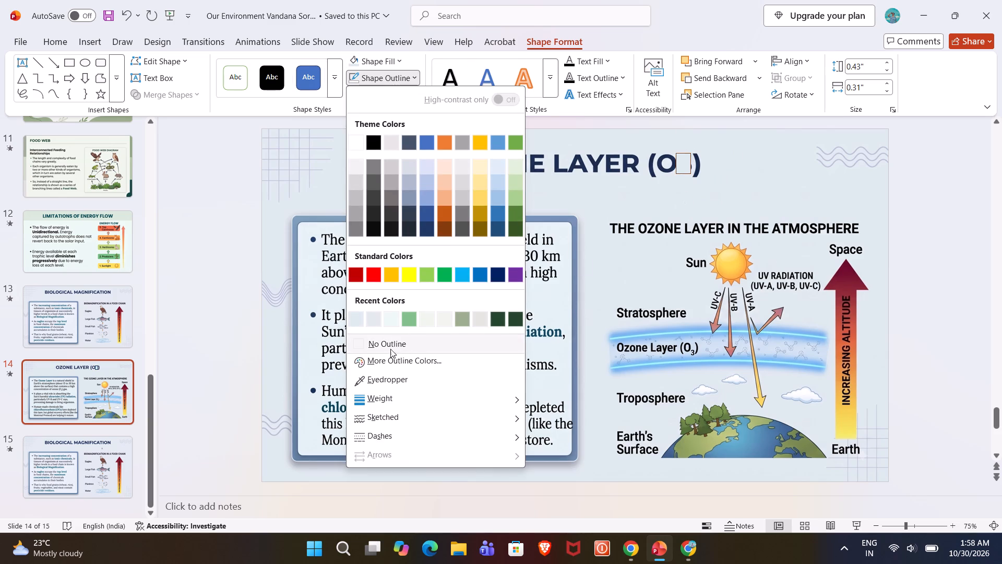
click(393, 344)
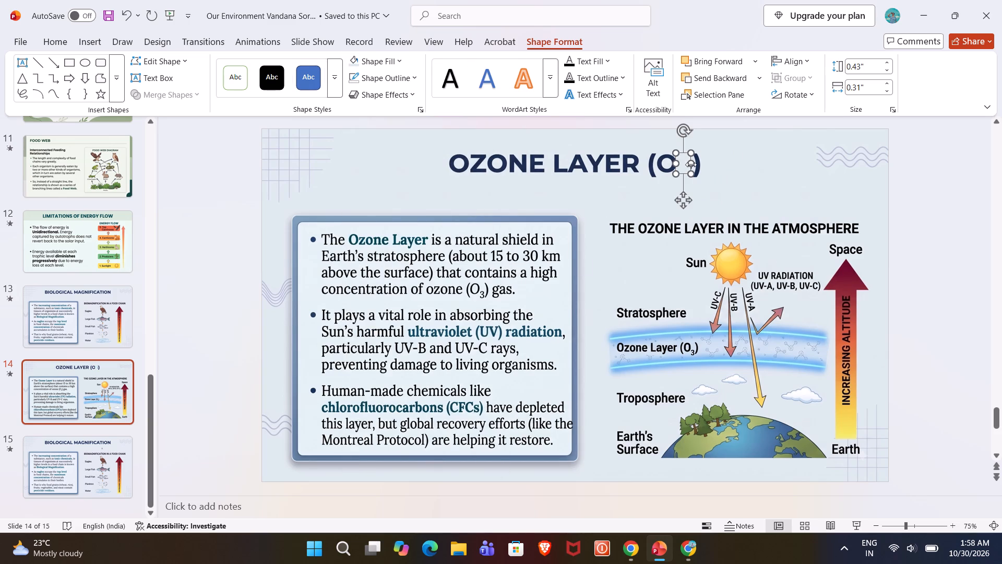
Widen the cover rectangle in slide 14's title so it also hides the closing parenthesis.
click(691, 164)
click(765, 163)
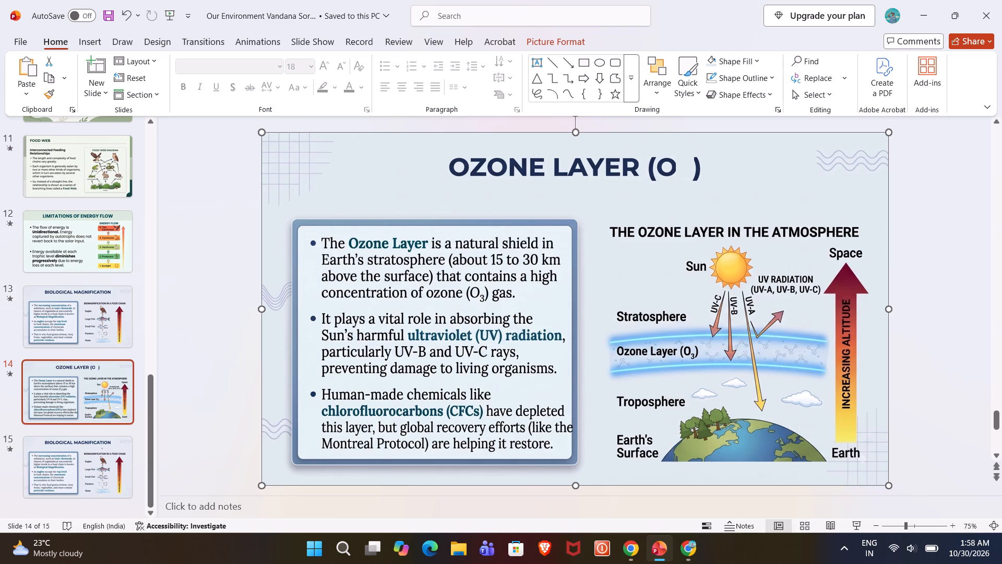
click(685, 170)
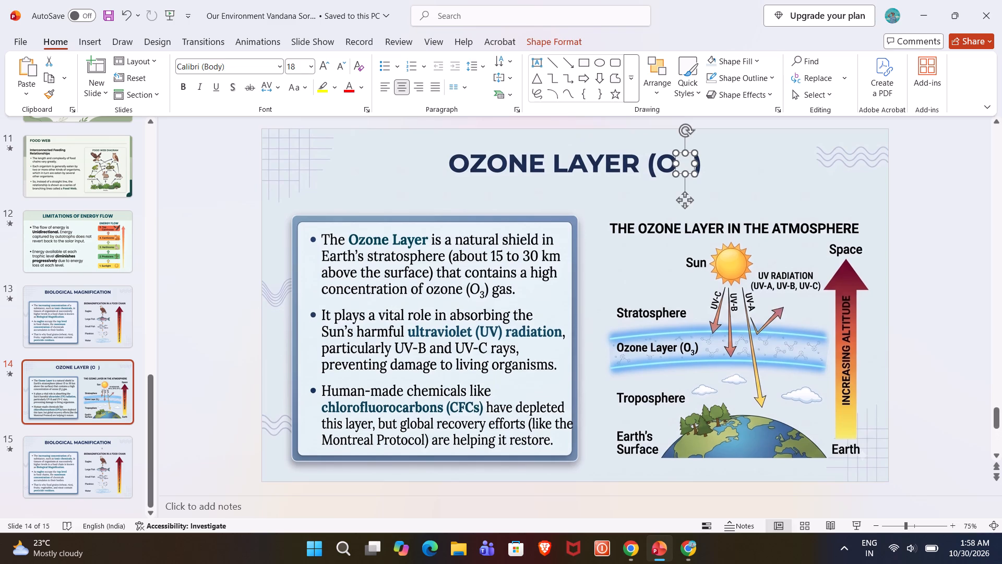
drag(694, 162, 706, 163)
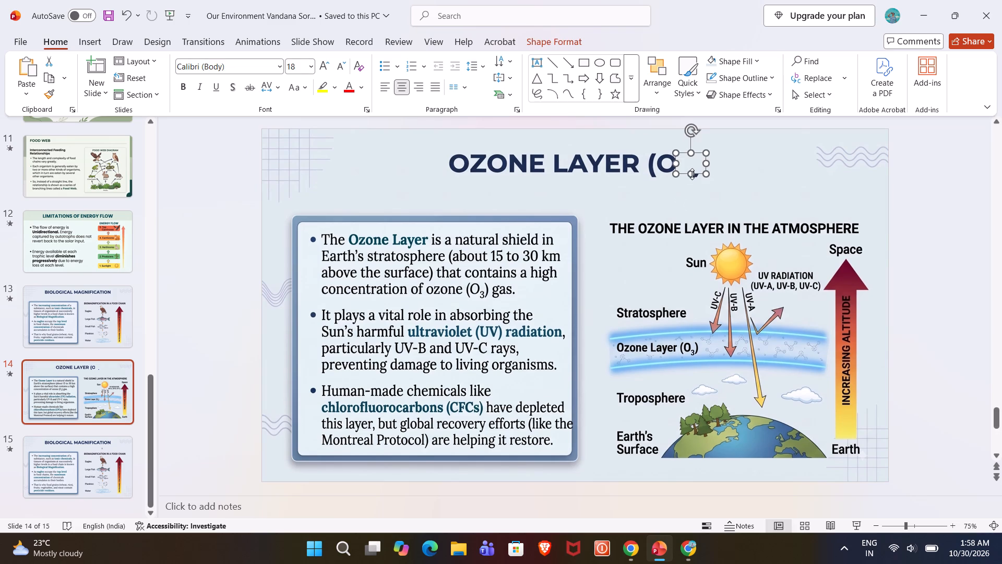
Group the cover rectangle in slide 14's Ozone Layer title with the full-slide picture behind it.
click(692, 174)
click(692, 167)
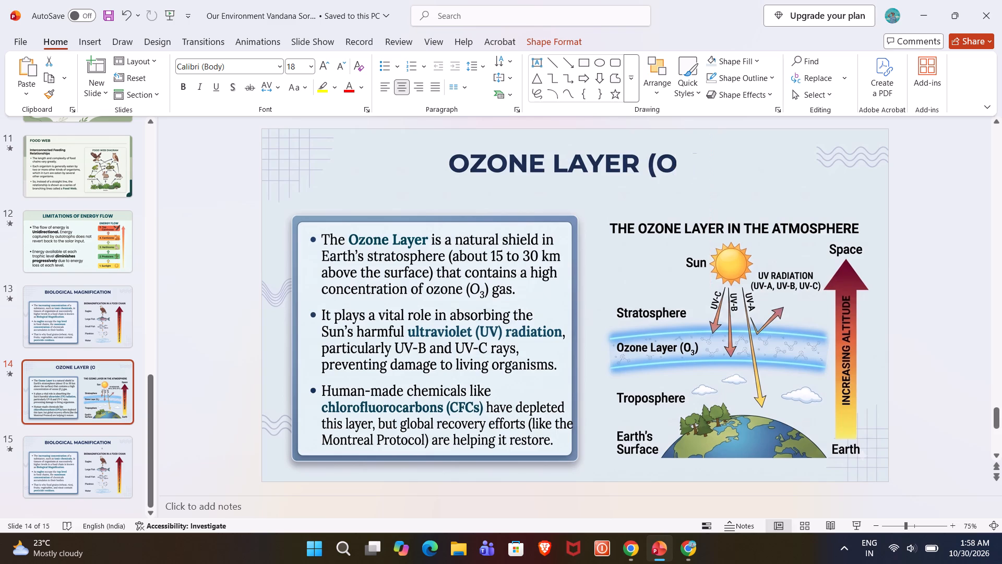
click(691, 155)
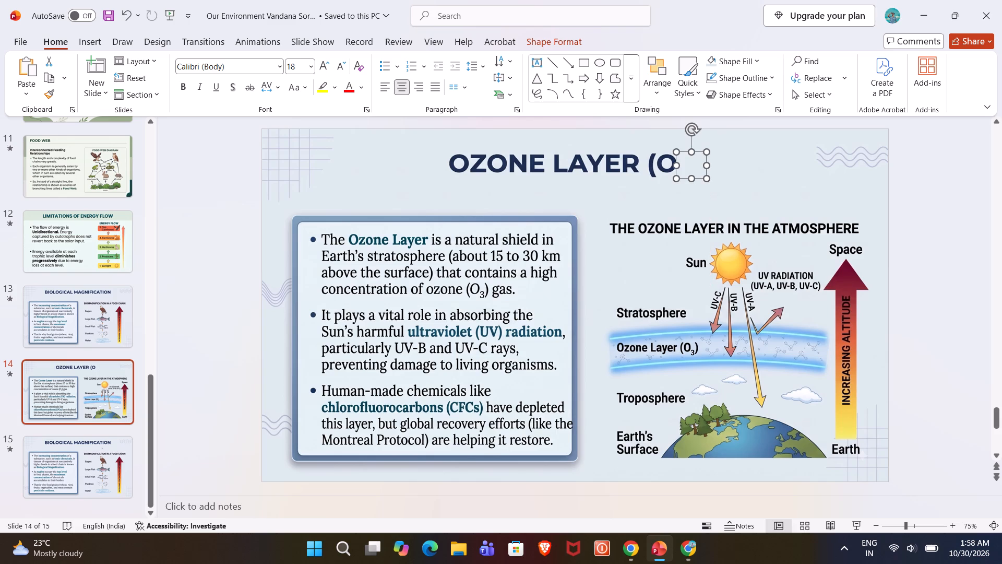
click(747, 189)
click(691, 163)
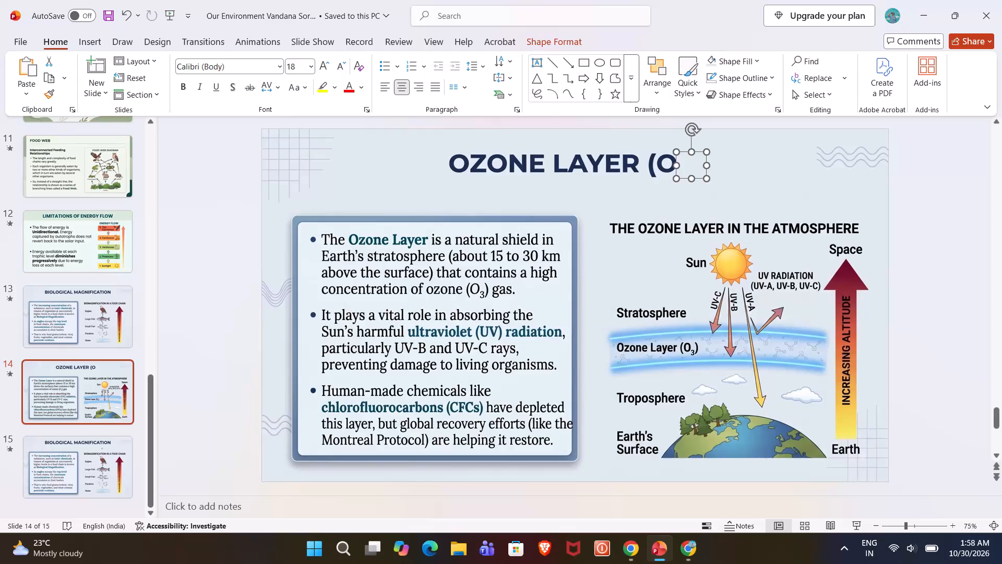
ctrl+click(754, 172)
click(660, 88)
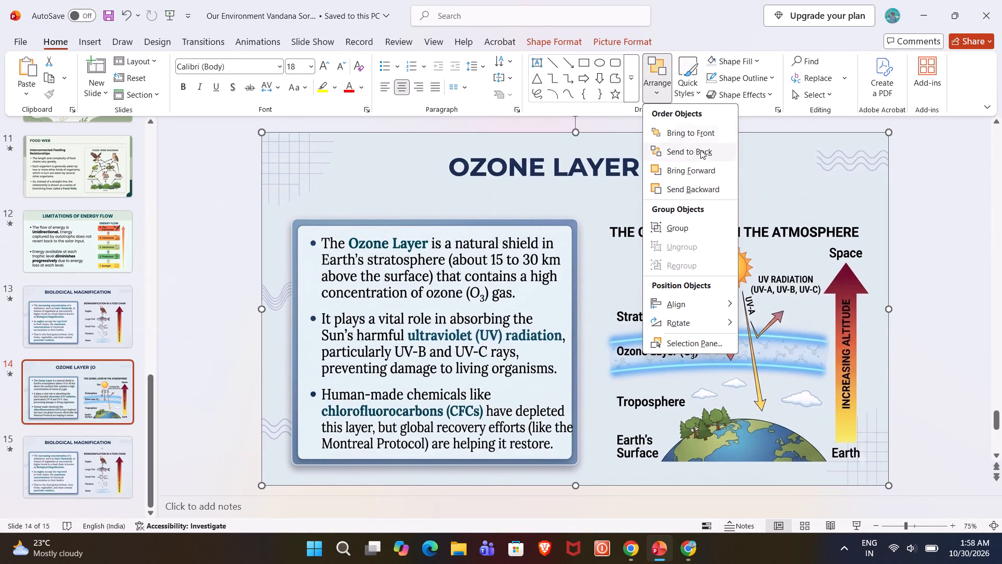
click(677, 229)
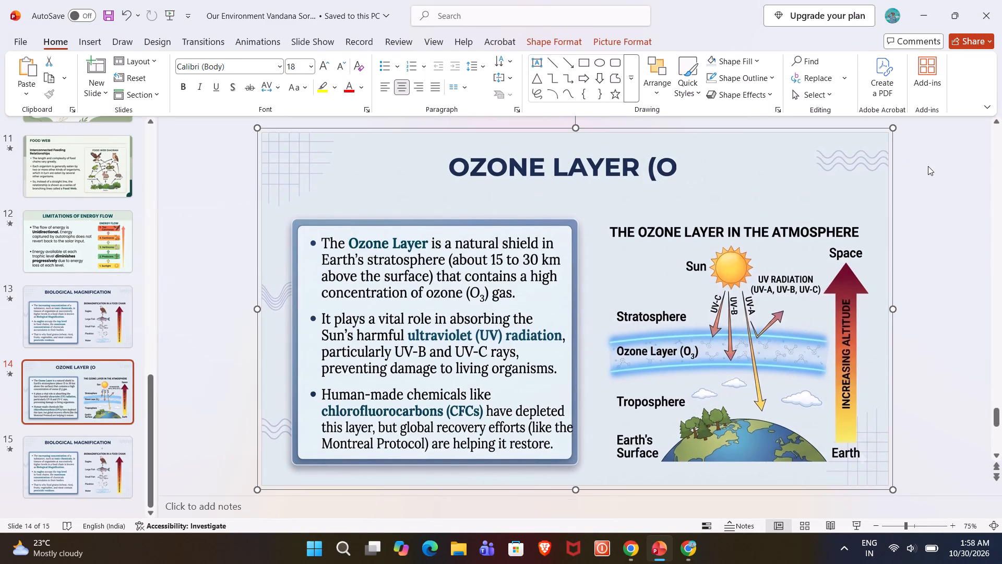
click(928, 166)
Duplicate the Ozone Layer slide 14 and open the copy, slide 15.
click(81, 454)
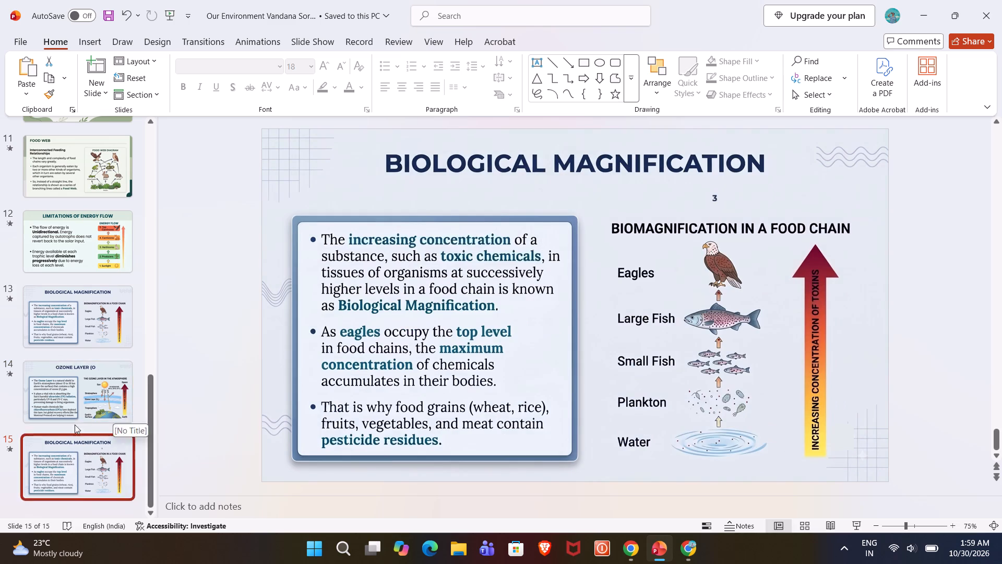
click(73, 412)
key(ctrl+d)
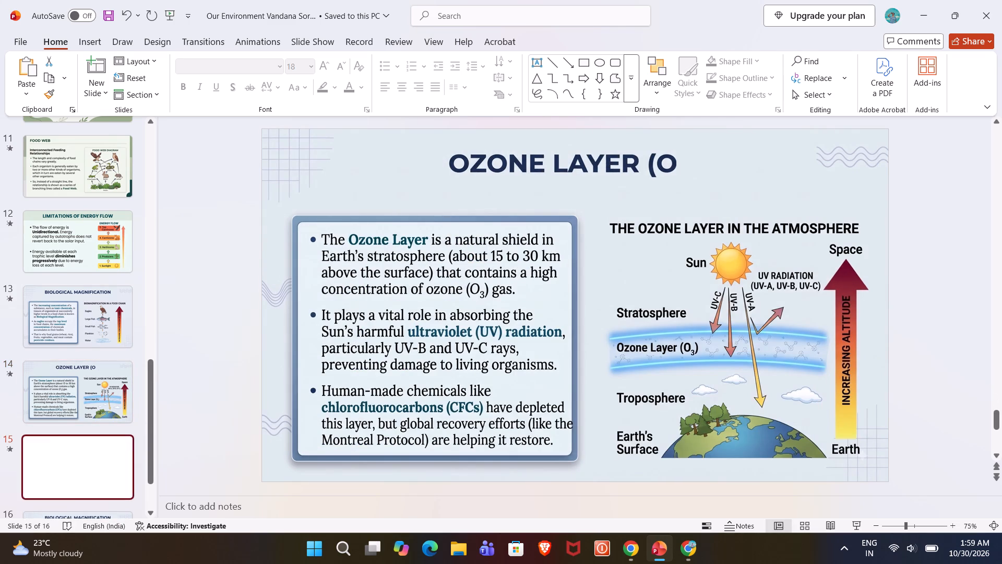
scroll(151, 342, down, 4)
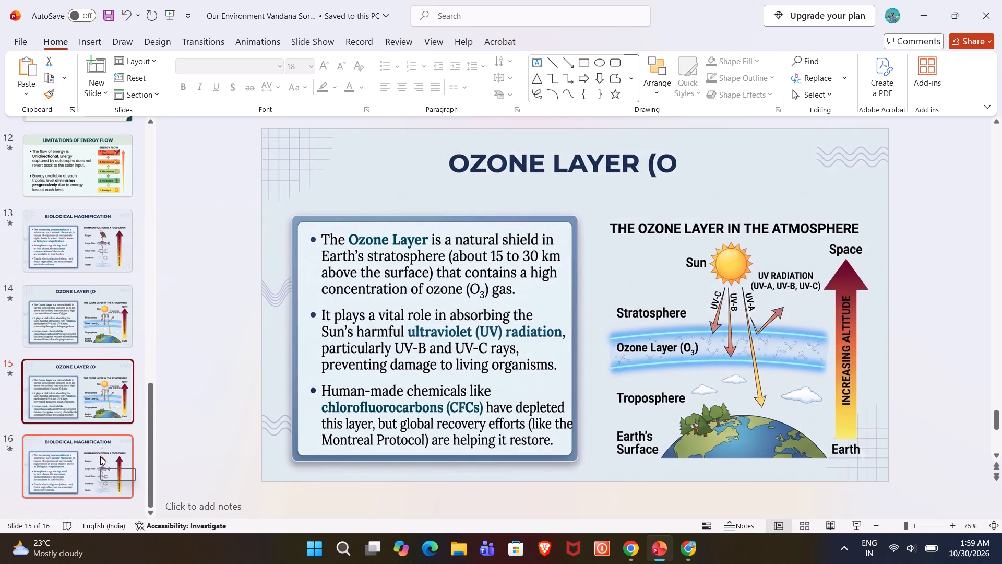
click(81, 408)
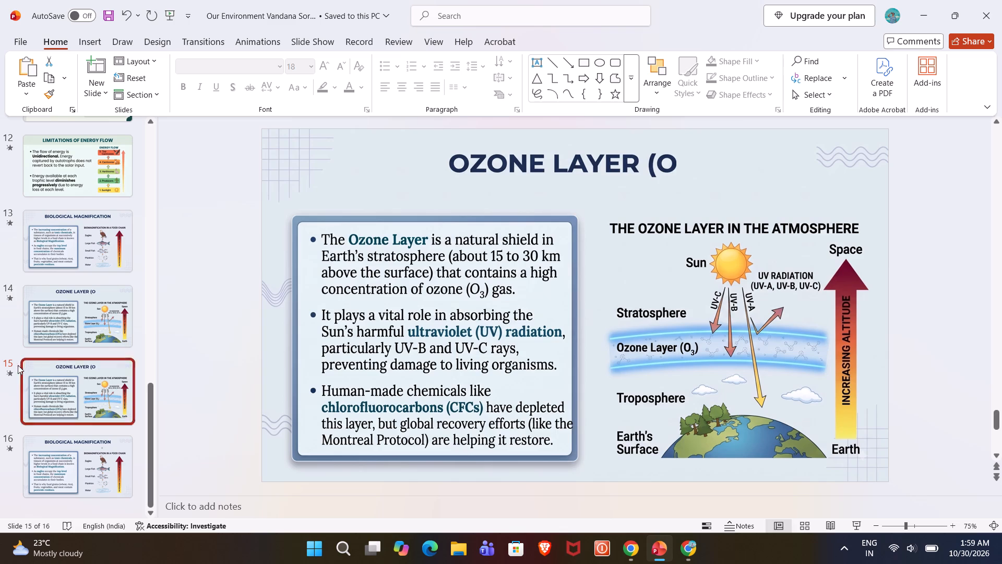
Ungroup the slide picture and the title's cover rectangle on the duplicated Ozone Layer slide 15.
click(683, 167)
right_click(693, 164)
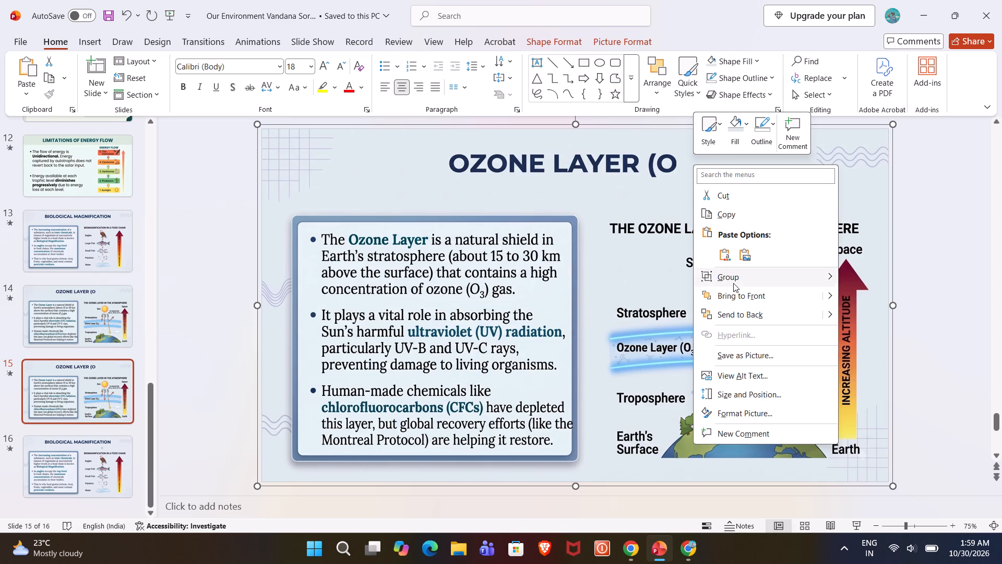
click(863, 314)
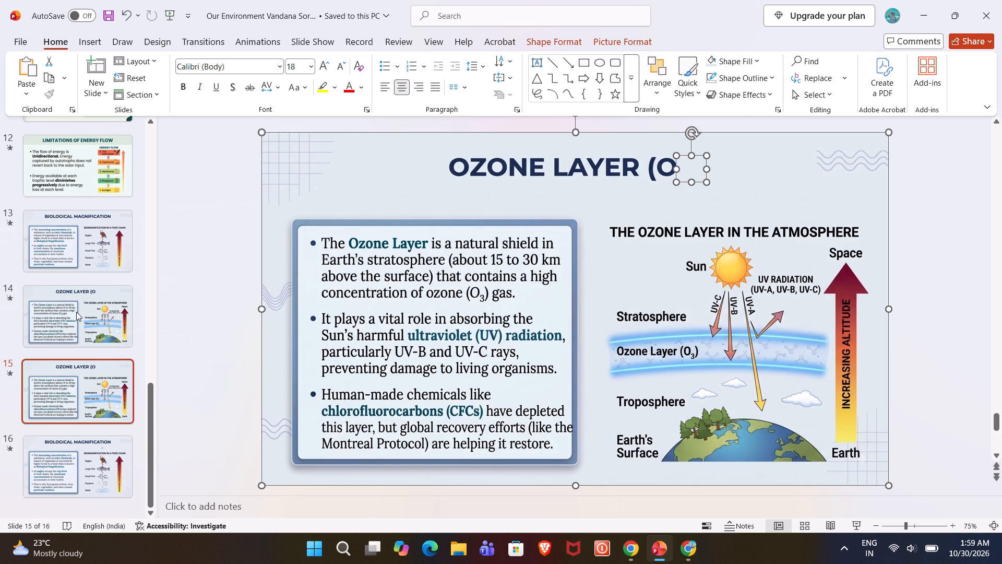
Move the ungrouped slide picture and cover rectangle on slide 15 together, ending slightly down and left of the original placement.
drag(693, 168, 749, 185)
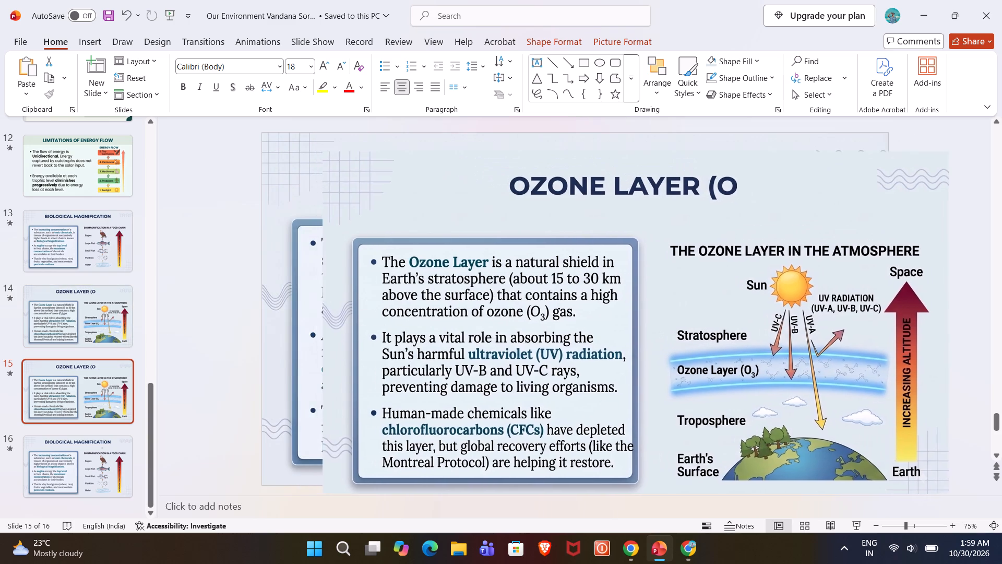
drag(749, 185, 675, 173)
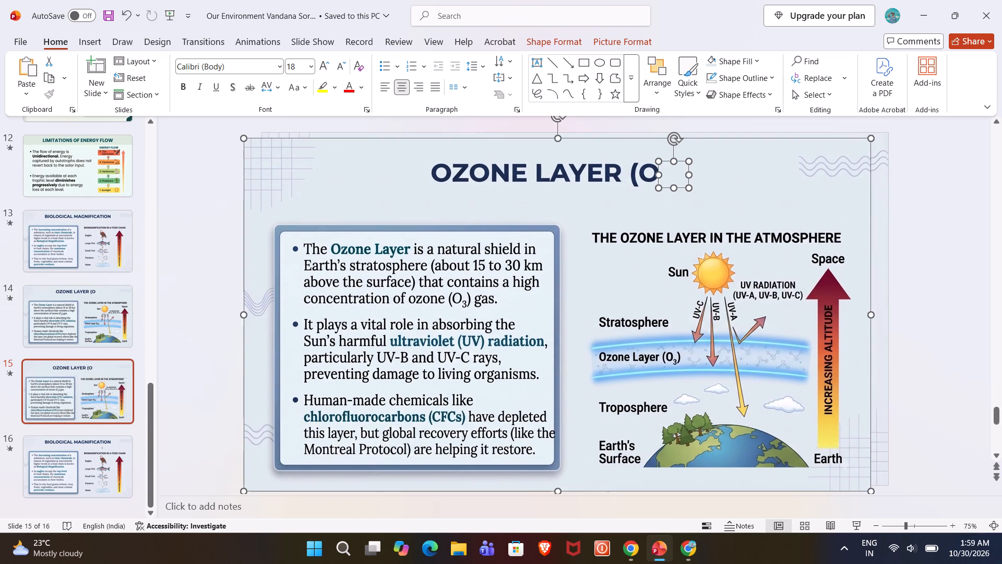
drag(664, 175, 669, 179)
right_click(676, 175)
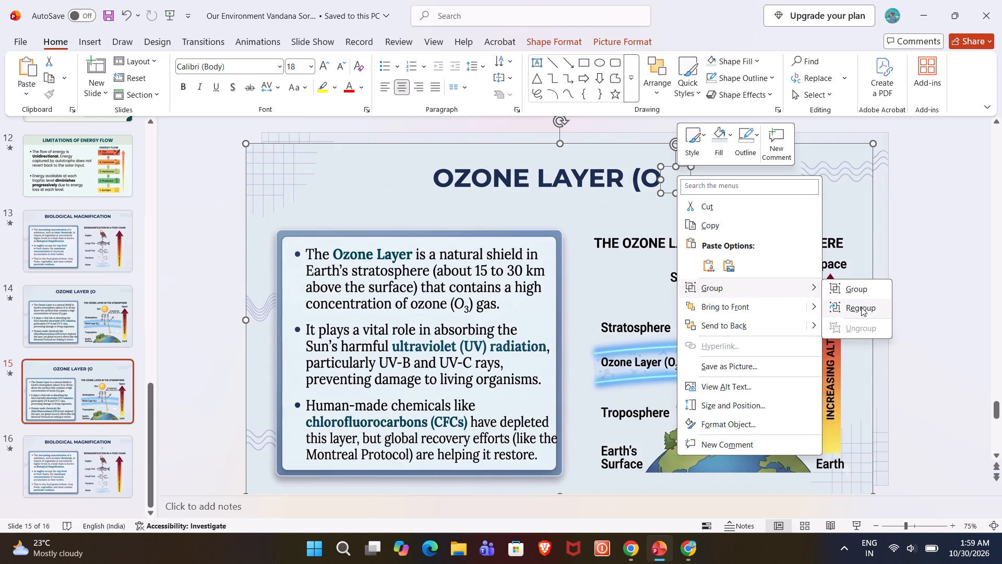
click(943, 214)
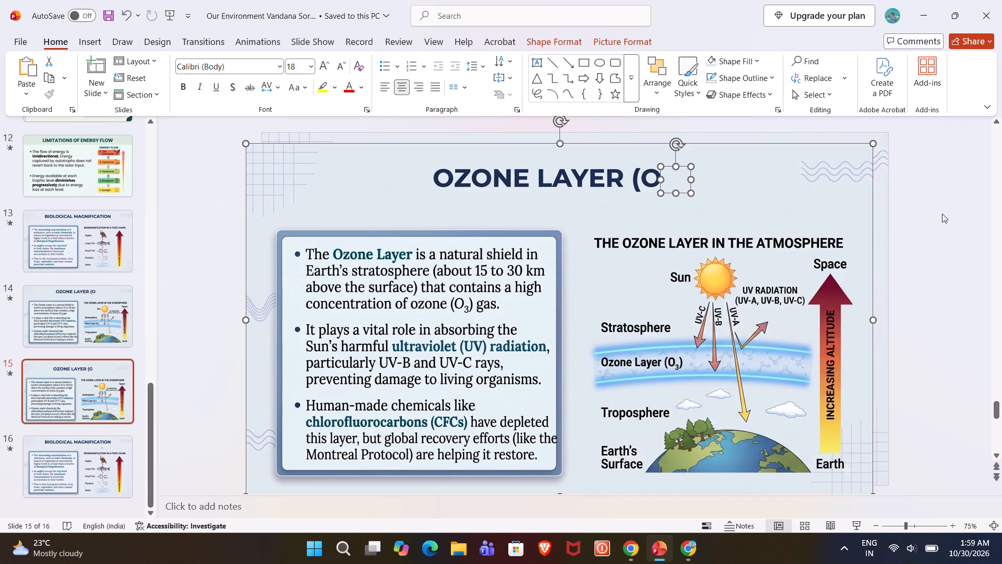
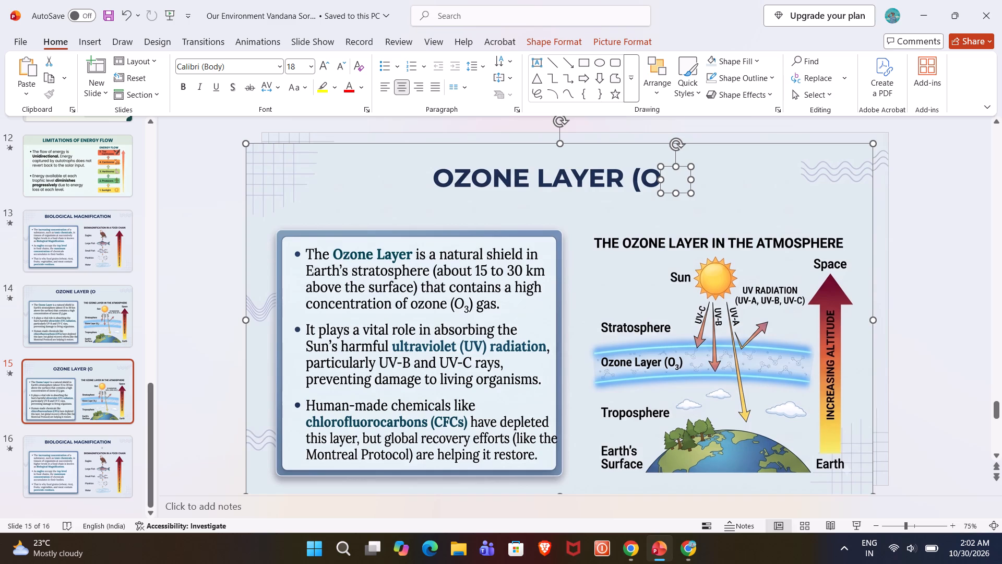
Insert the latest downloaded Biological_Magnification image (d0facfb9_2K.jpg) from Chrome's downloads onto the Ozone Layer slide 14 in PowerPoint.
click(120, 316)
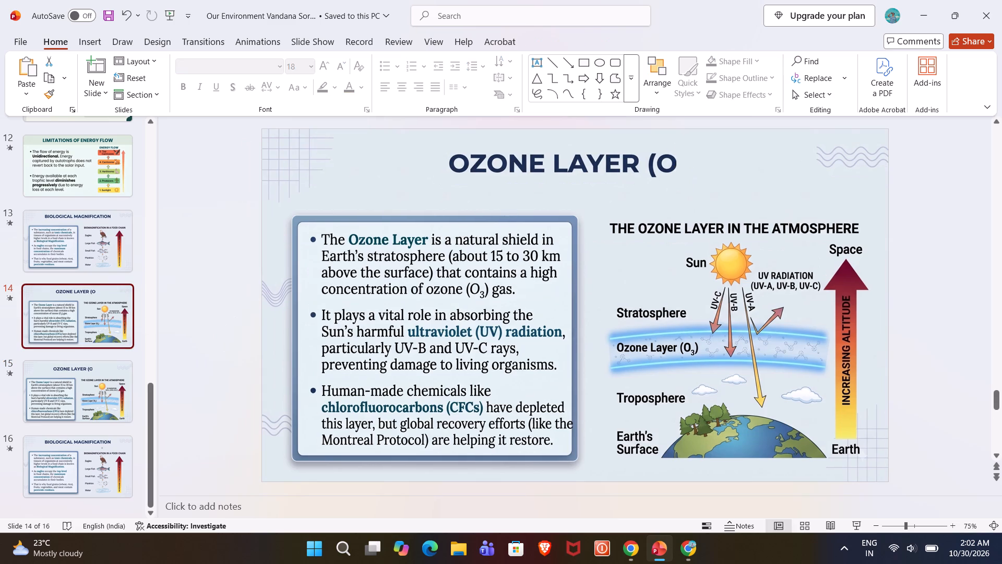
key(alt+Tab)
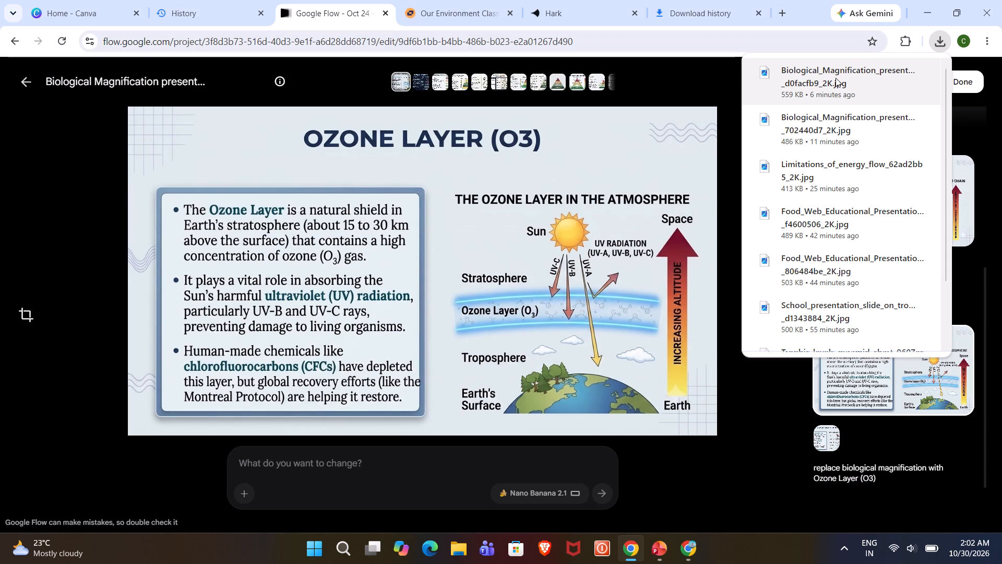
drag(836, 75, 673, 243)
key(alt+Tab)
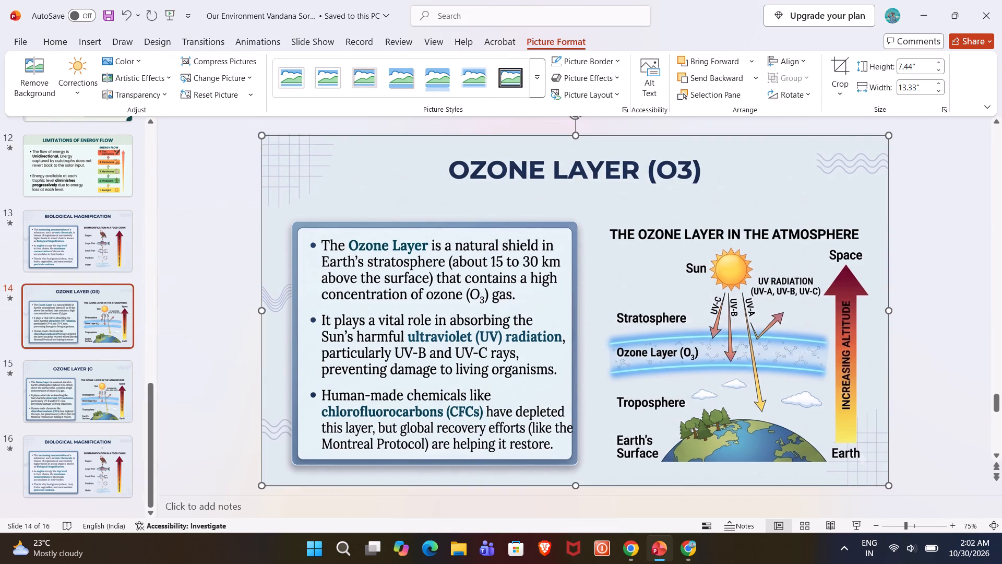
Start background removal on the inserted Ozone Layer picture and mark the whole bullet-text panel for removal.
click(45, 80)
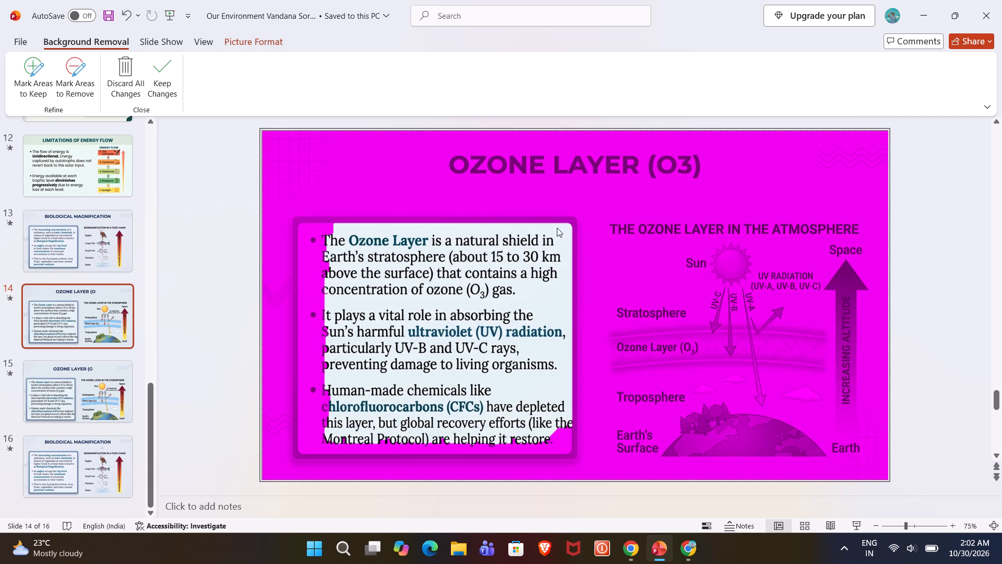
click(76, 82)
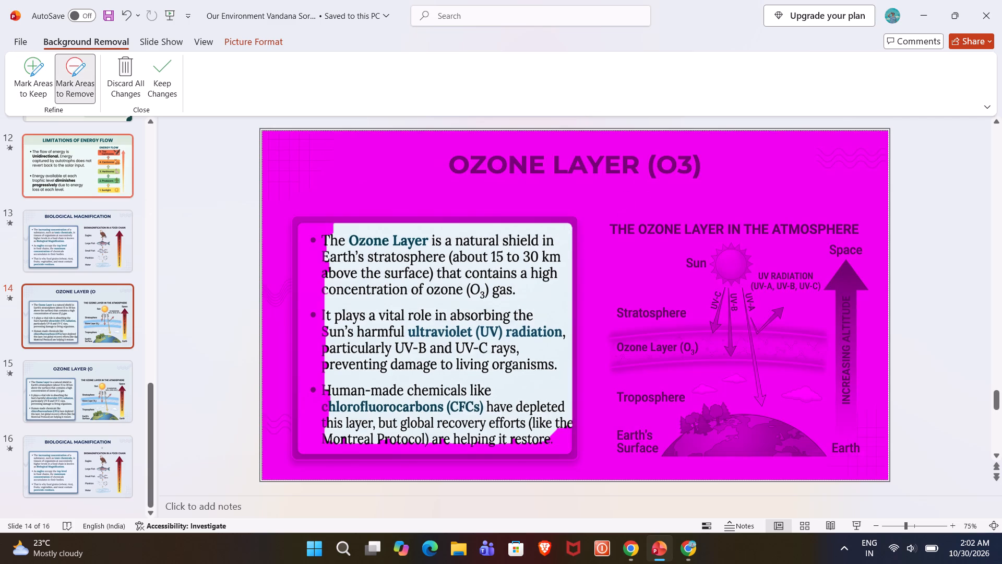
drag(519, 300, 343, 463)
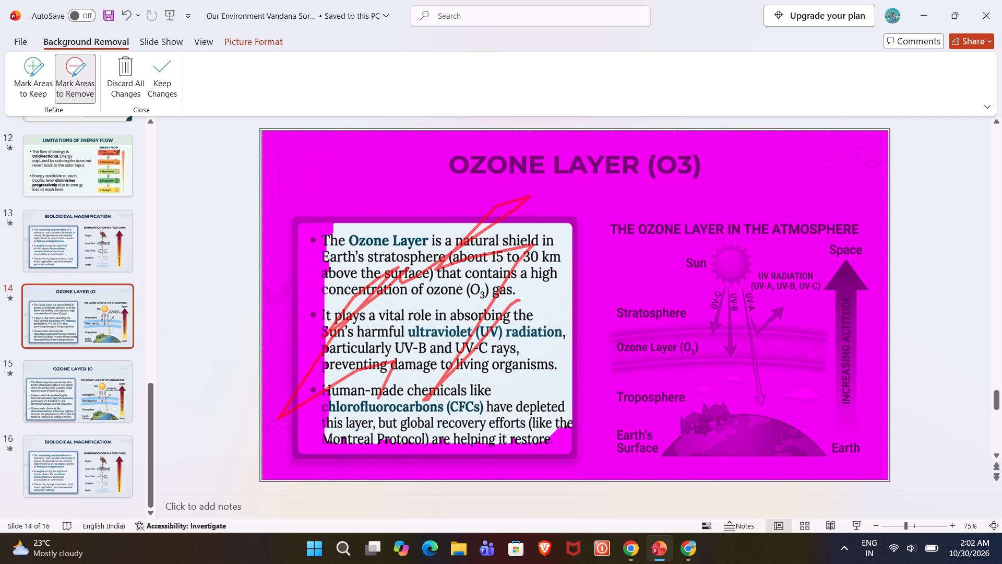
drag(343, 463, 550, 310)
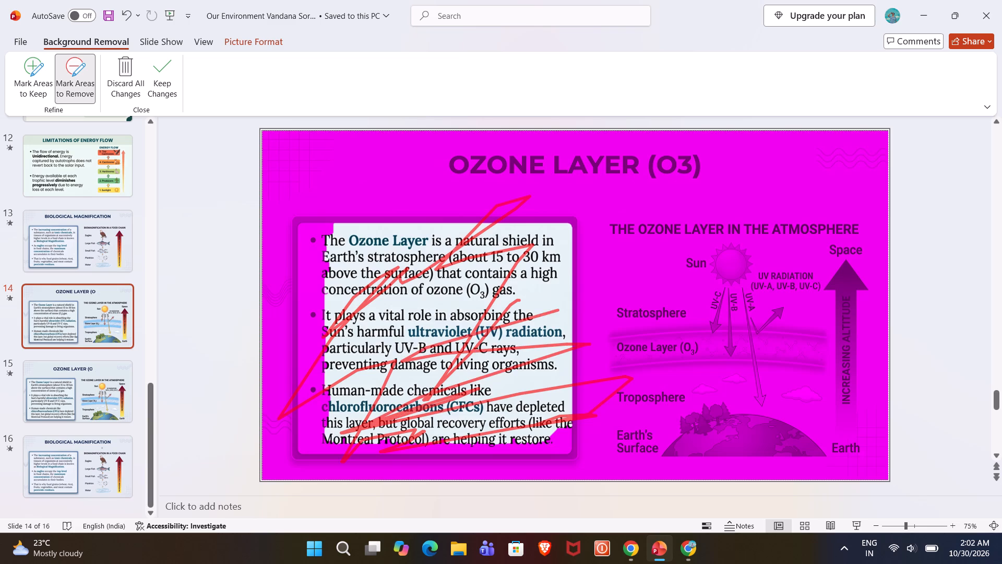
drag(550, 310, 459, 338)
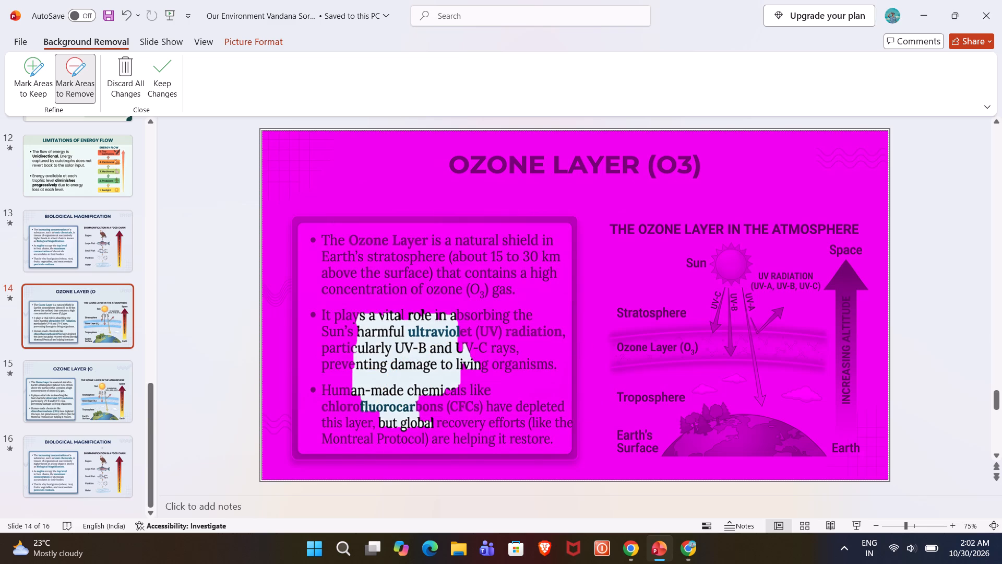
drag(421, 337, 420, 420)
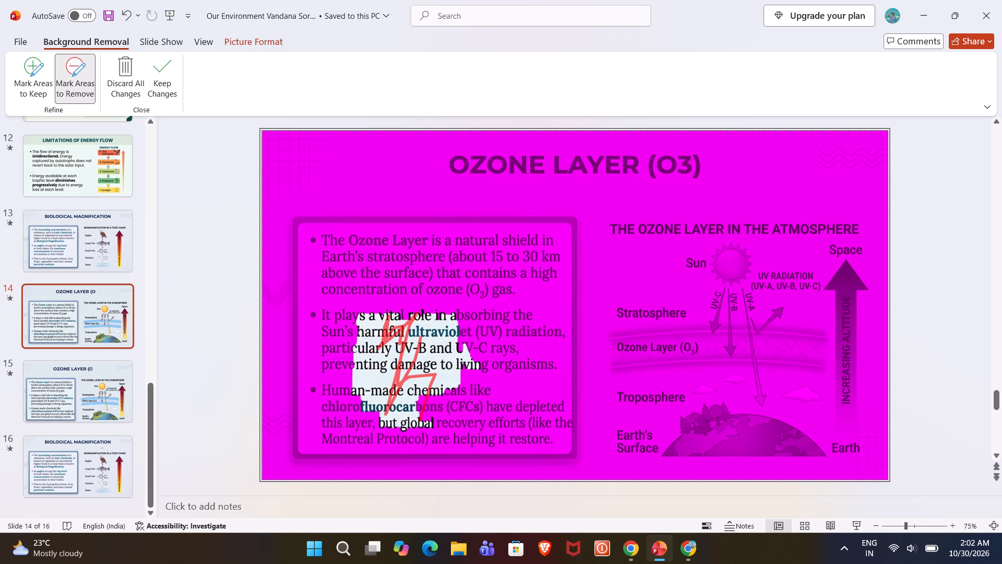
drag(363, 251, 361, 278)
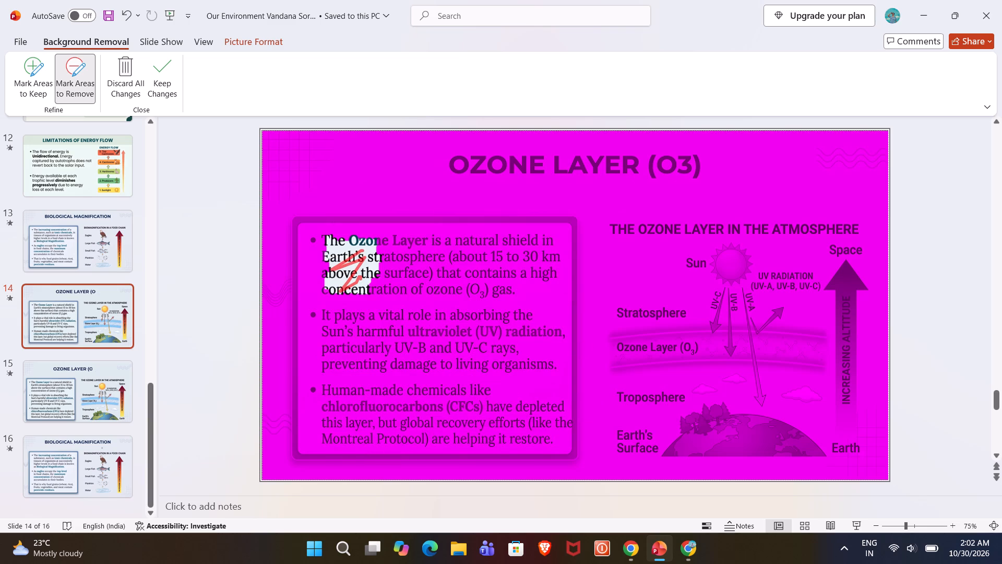
drag(379, 336, 351, 324)
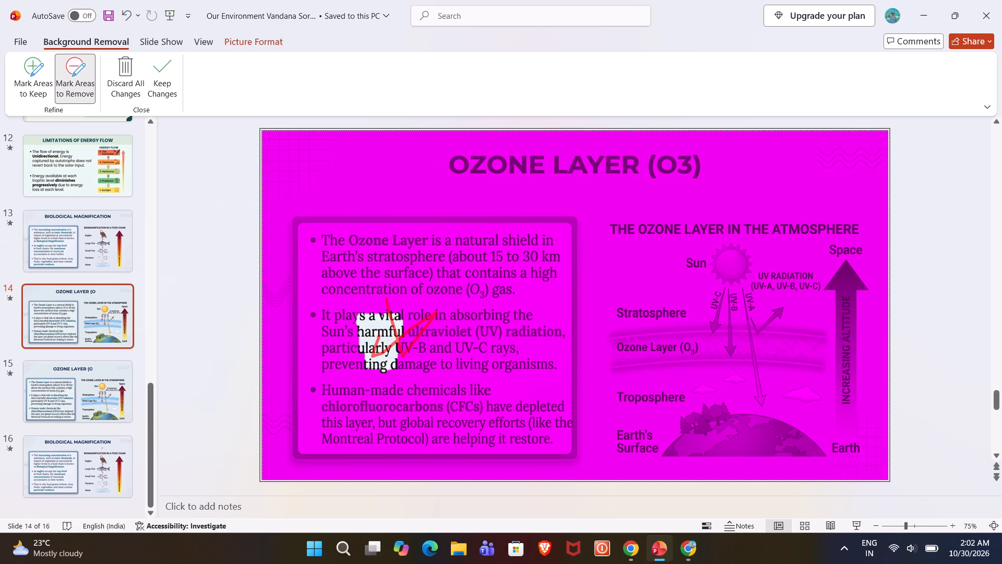
drag(351, 324, 376, 359)
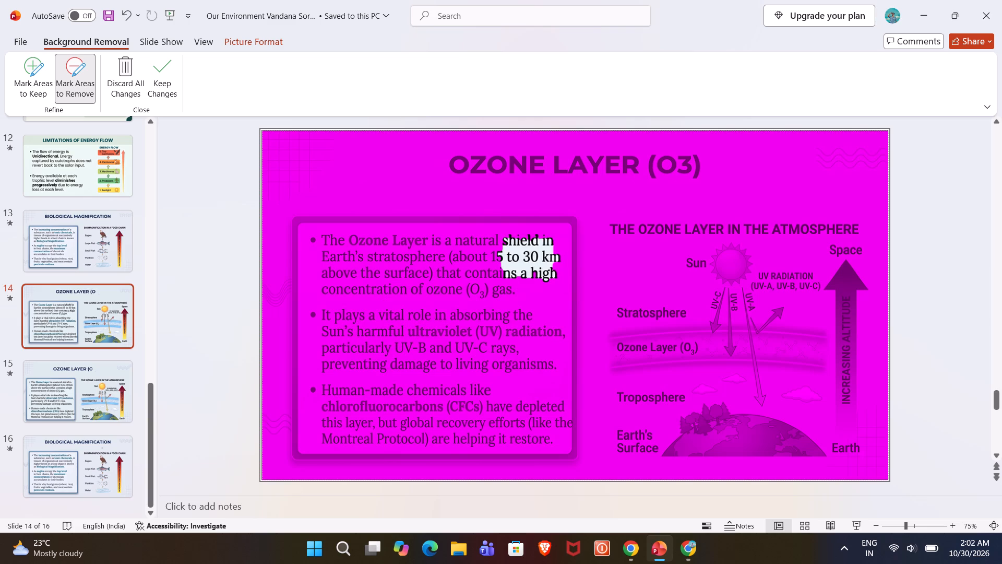
drag(532, 245, 529, 265)
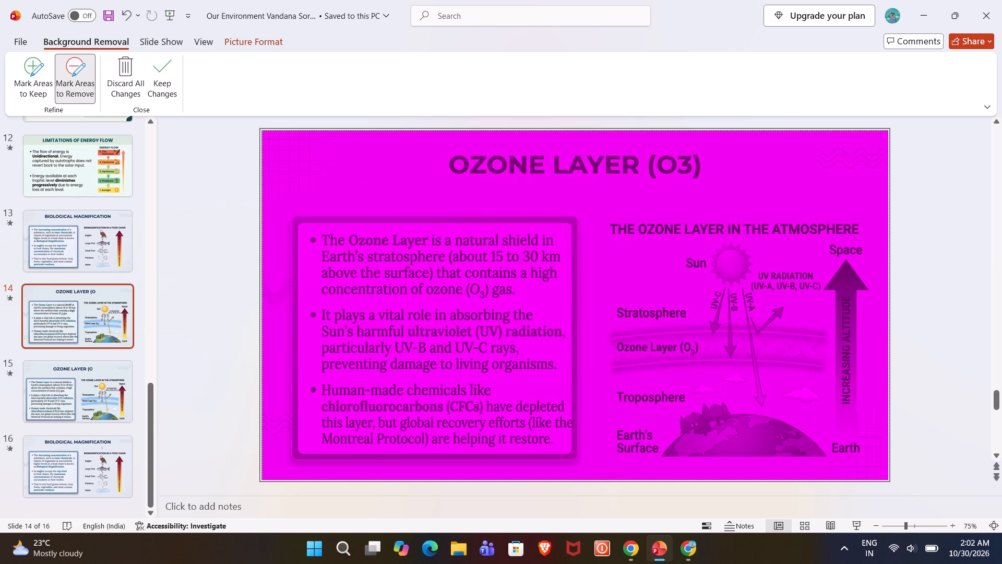
Mark only the title's closing parenthesis as an area to keep and apply the background removal.
click(47, 87)
click(698, 165)
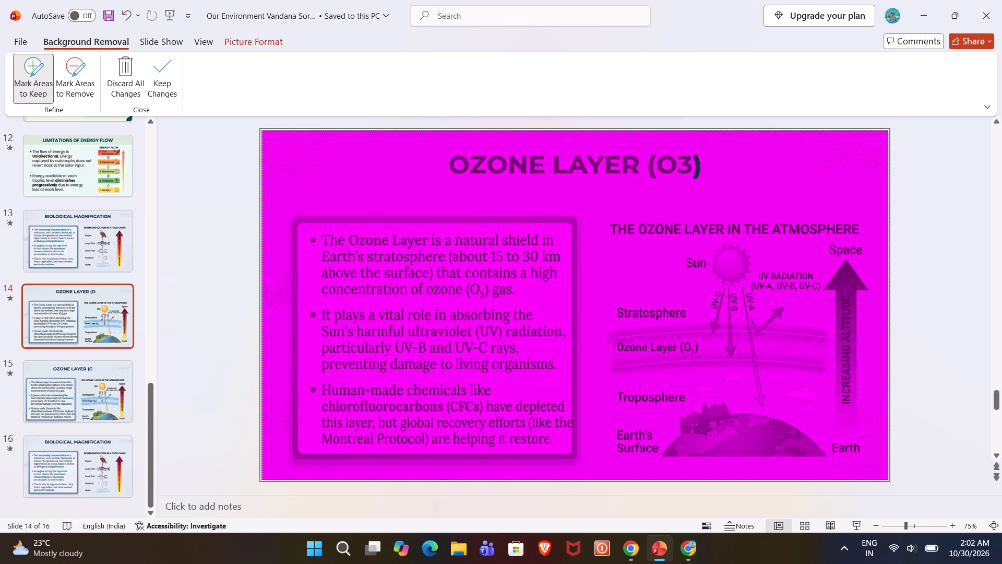
click(158, 86)
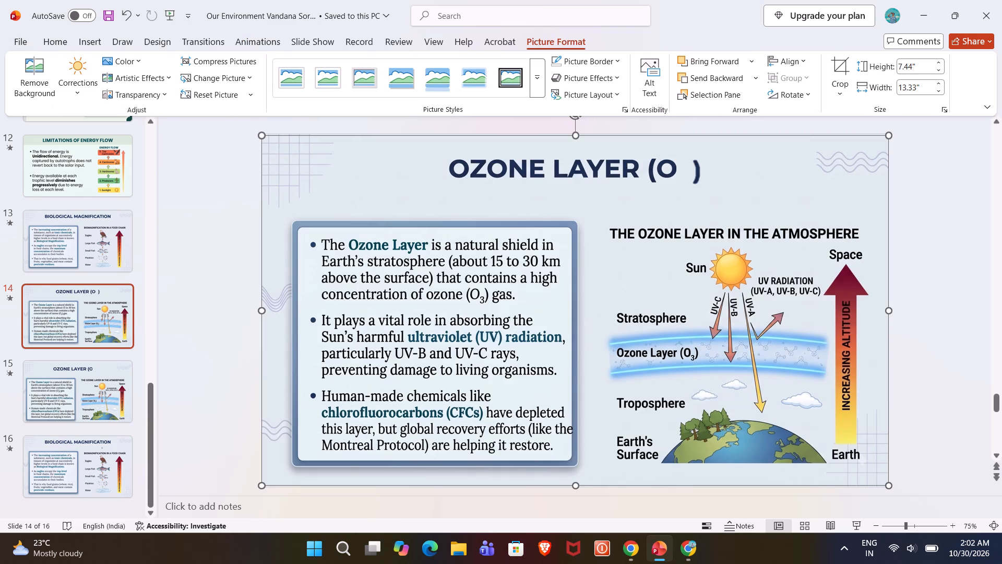
Shrink the parenthesis picture to about 7.21" by 12.91" and place the parenthesis directly after the O in slide 14's title.
drag(887, 137, 668, 257)
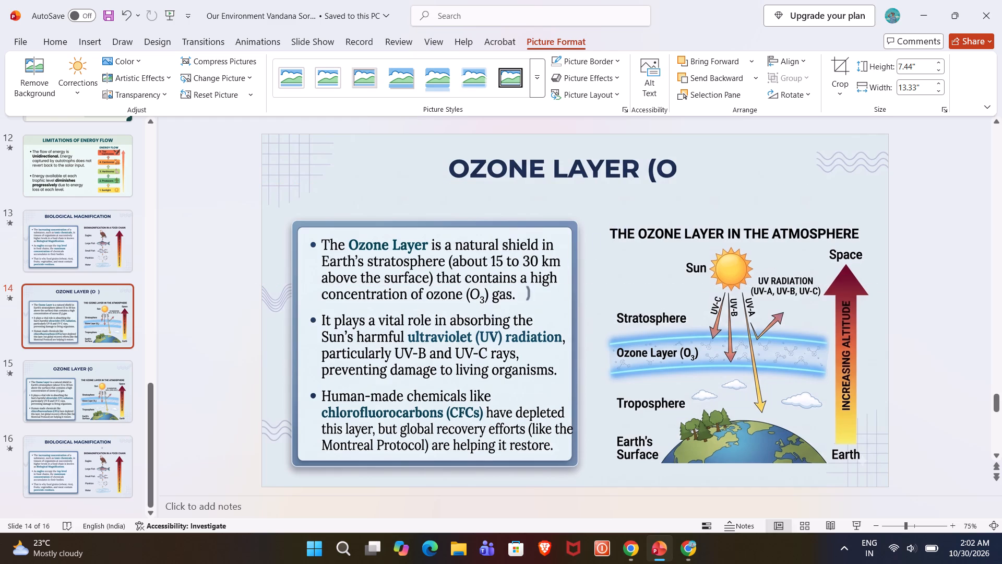
drag(668, 257, 868, 148)
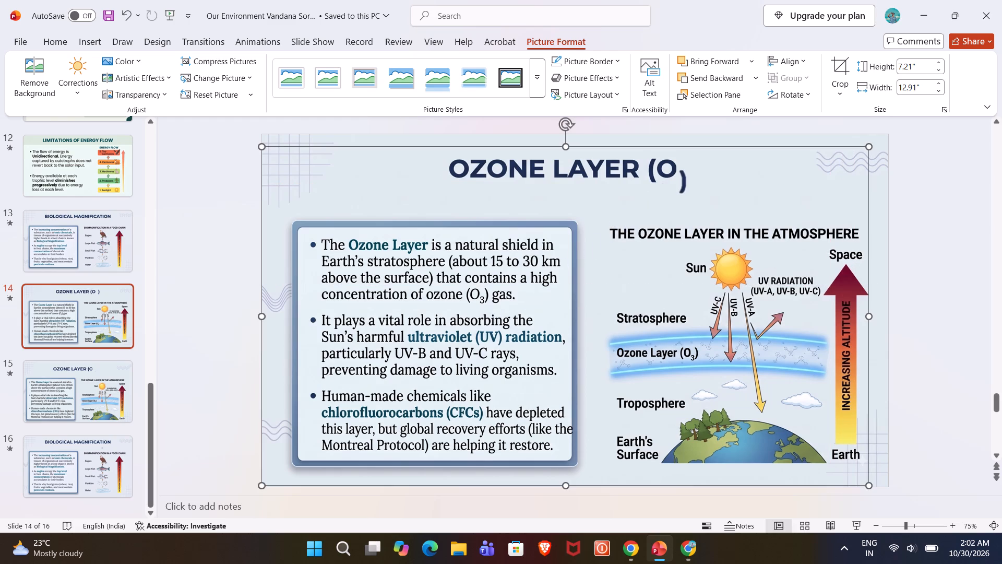
drag(661, 245, 661, 231)
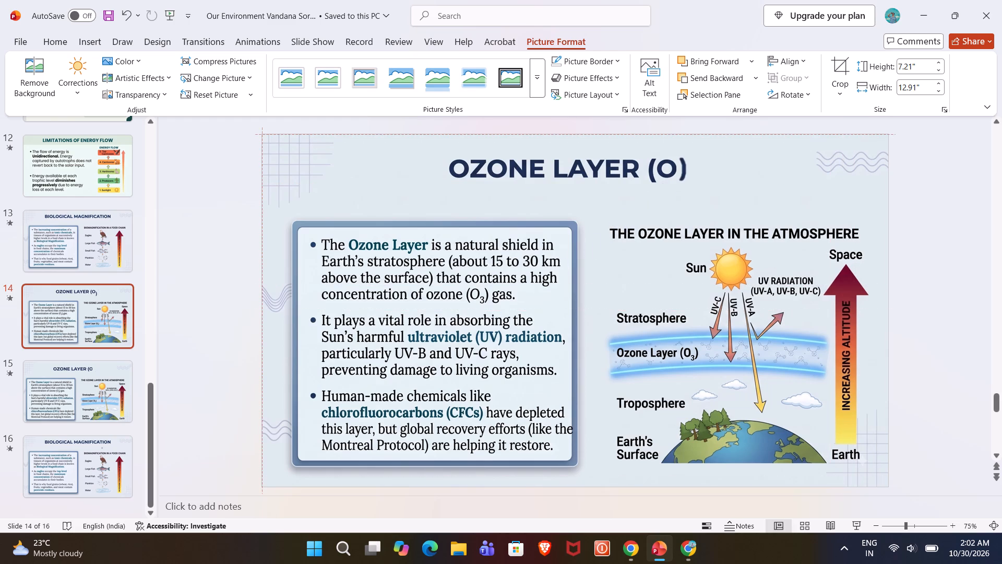
drag(661, 231, 663, 233)
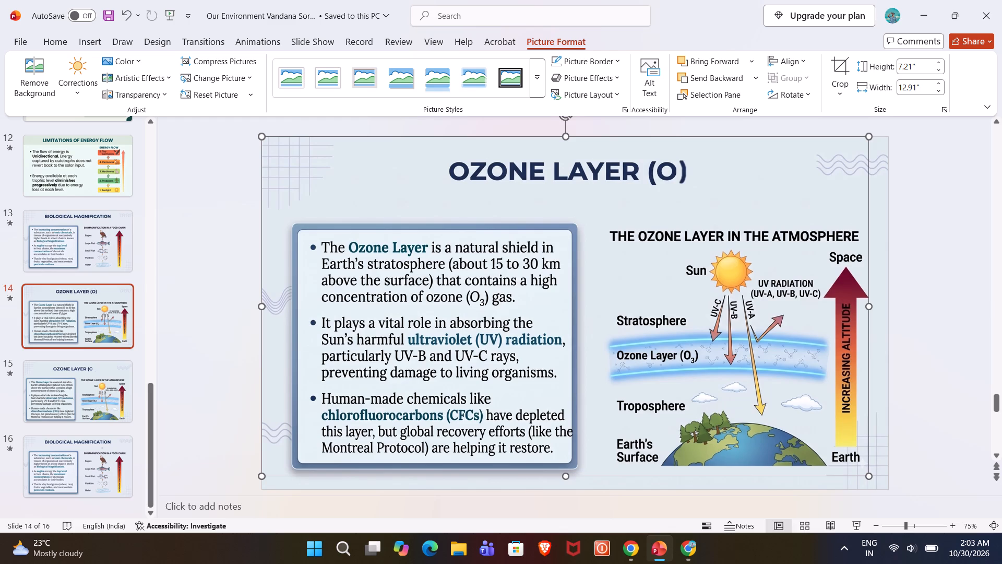
click(687, 189)
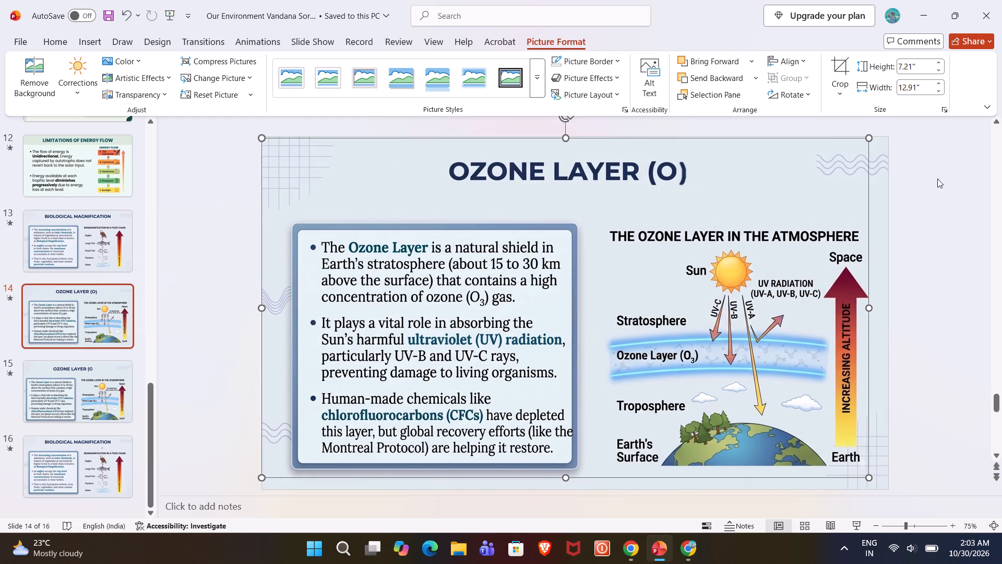
click(959, 171)
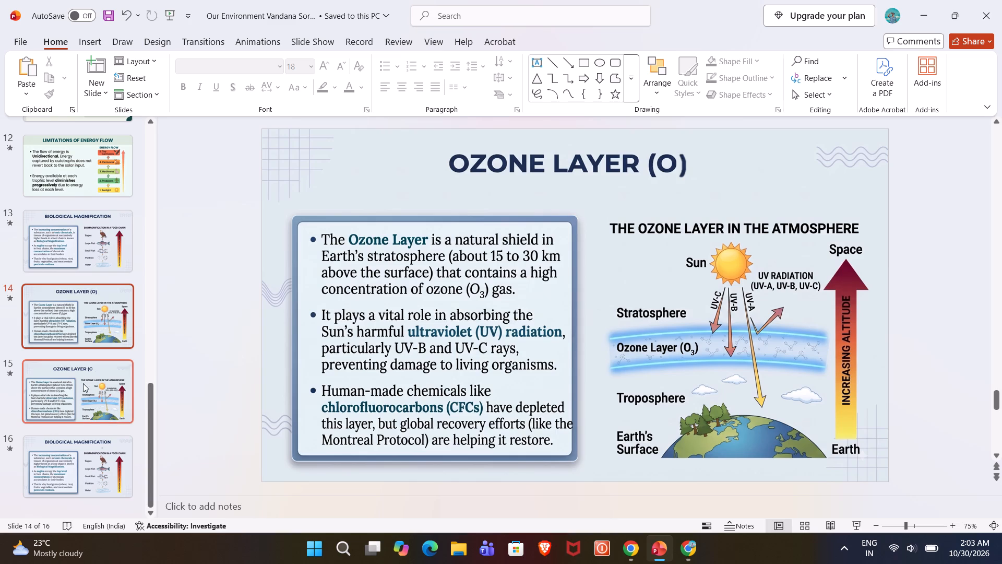
Copy the small 3 picture from the Biological Magnification slide 16 onto slide 14 and place it beside the title's O.
click(83, 386)
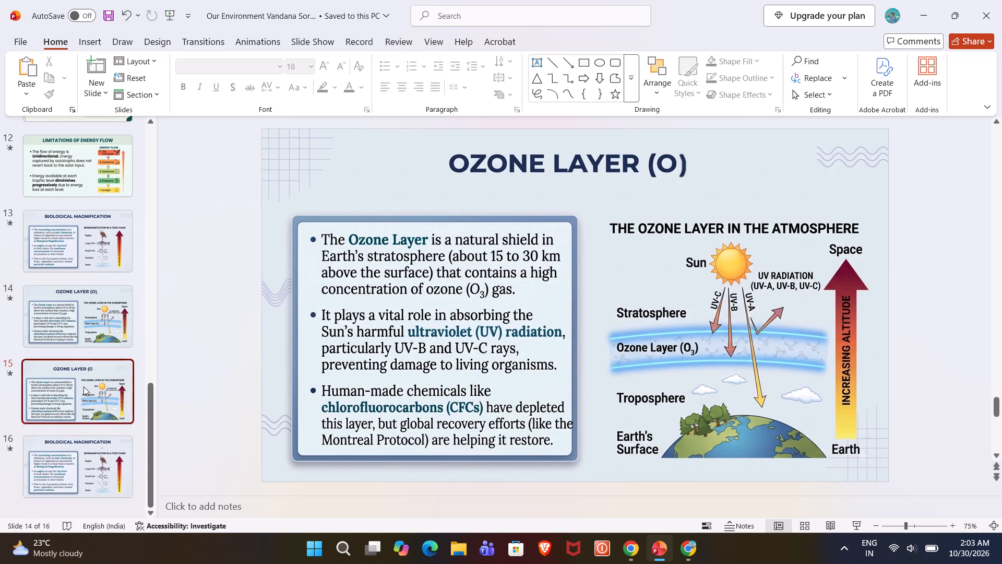
click(86, 471)
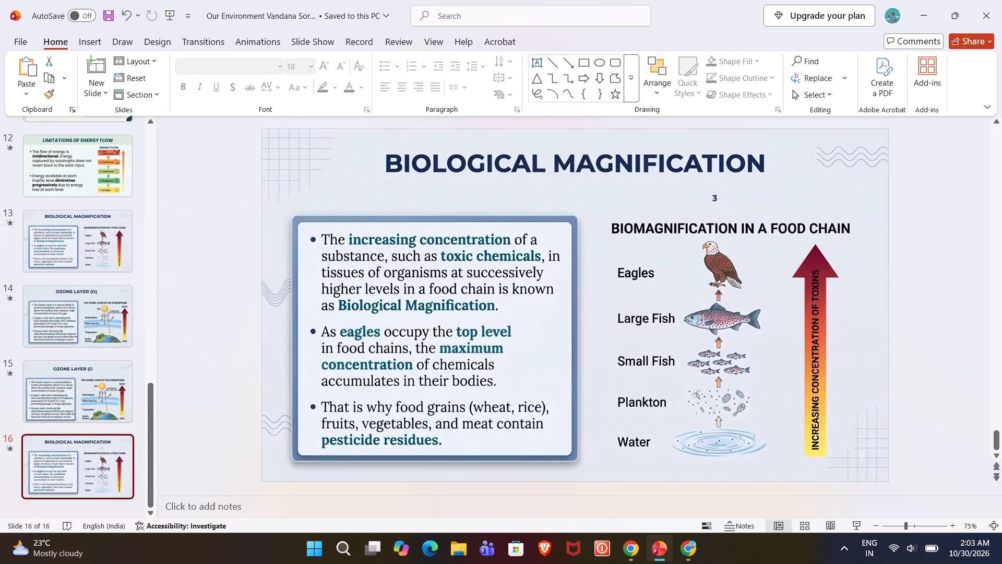
click(714, 204)
key(ctrl+c)
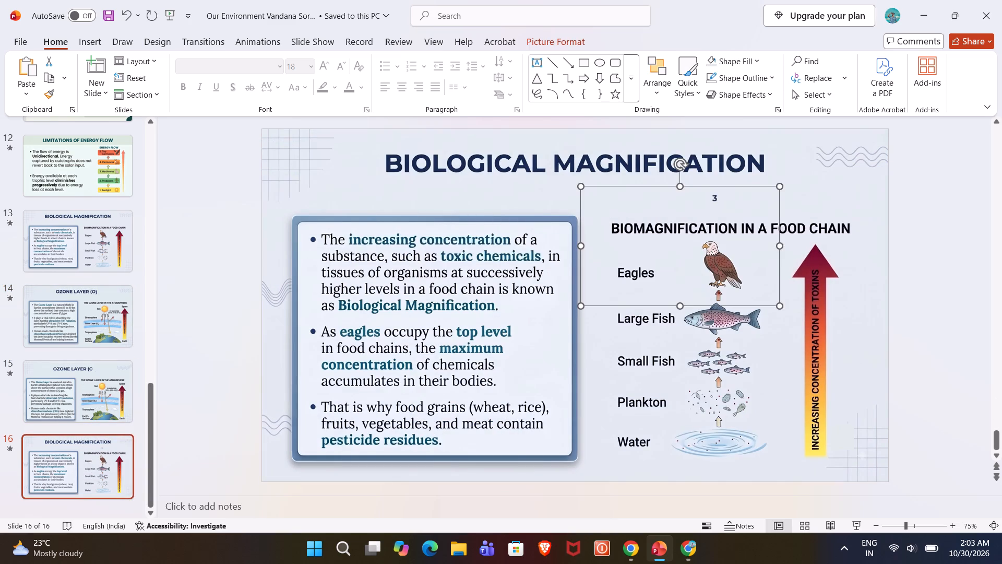
click(104, 320)
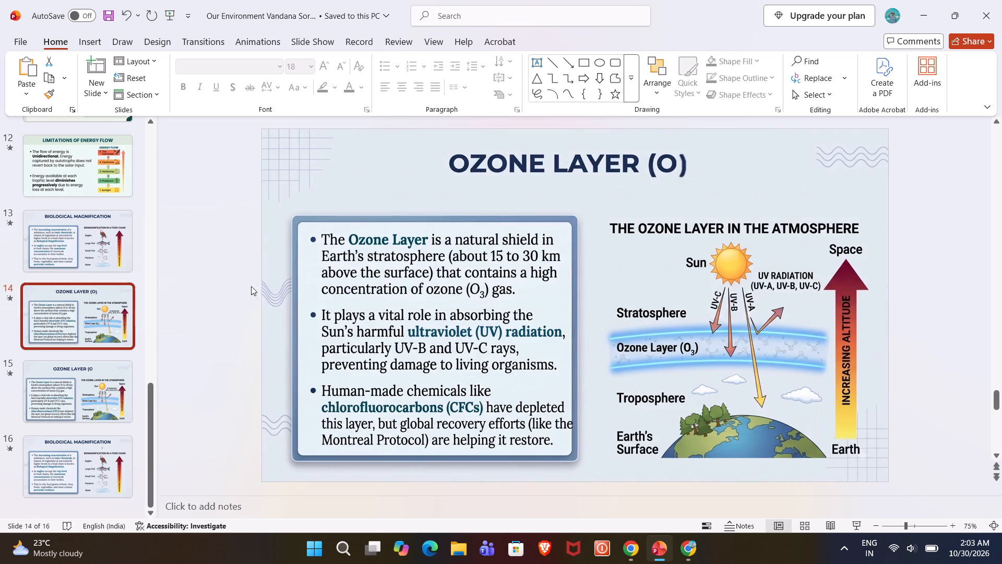
key(ctrl+v)
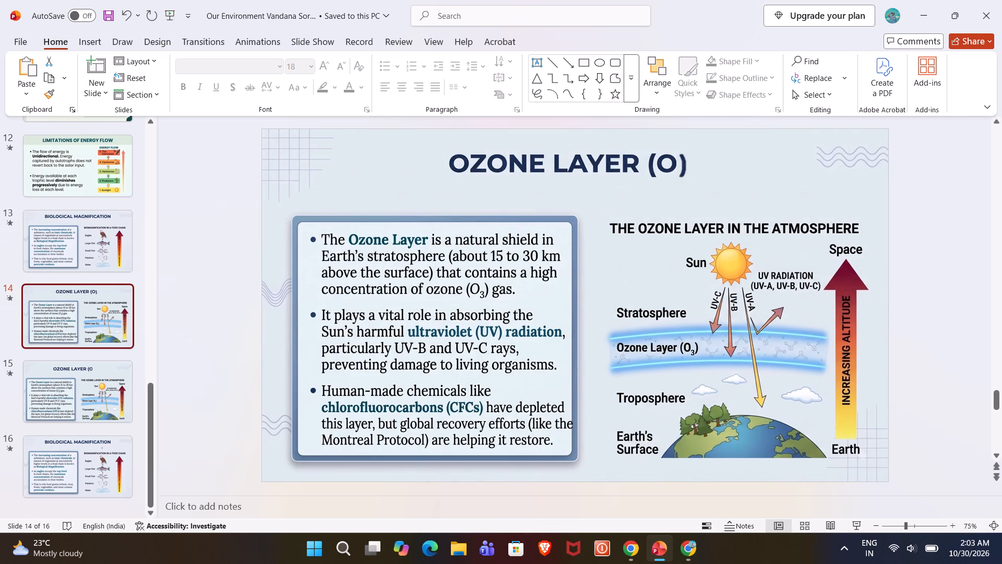
drag(703, 260, 665, 236)
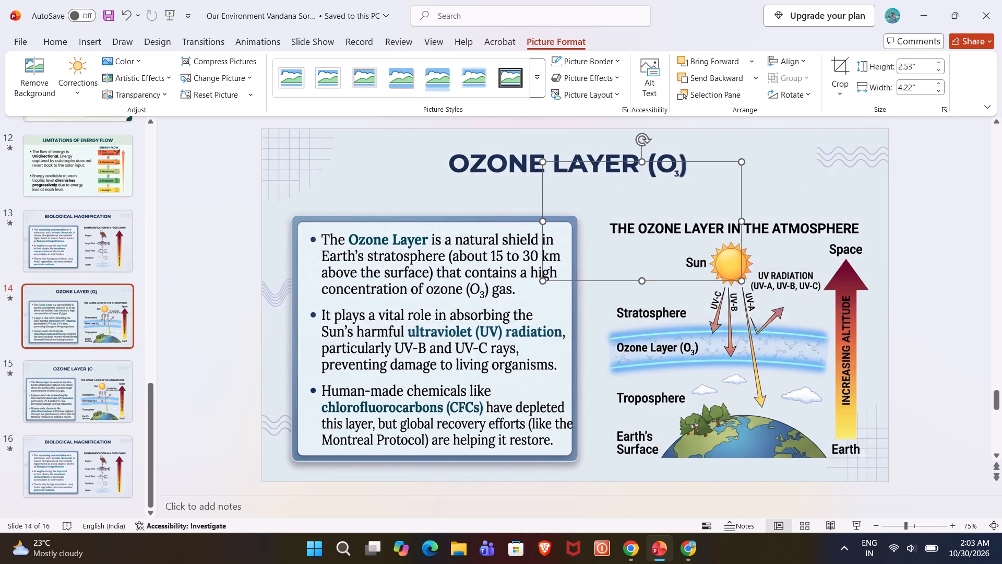
Move the small 3 below the title and shift the closing parenthesis slightly right to widen the gap after the O.
click(686, 148)
click(684, 167)
drag(731, 179, 737, 182)
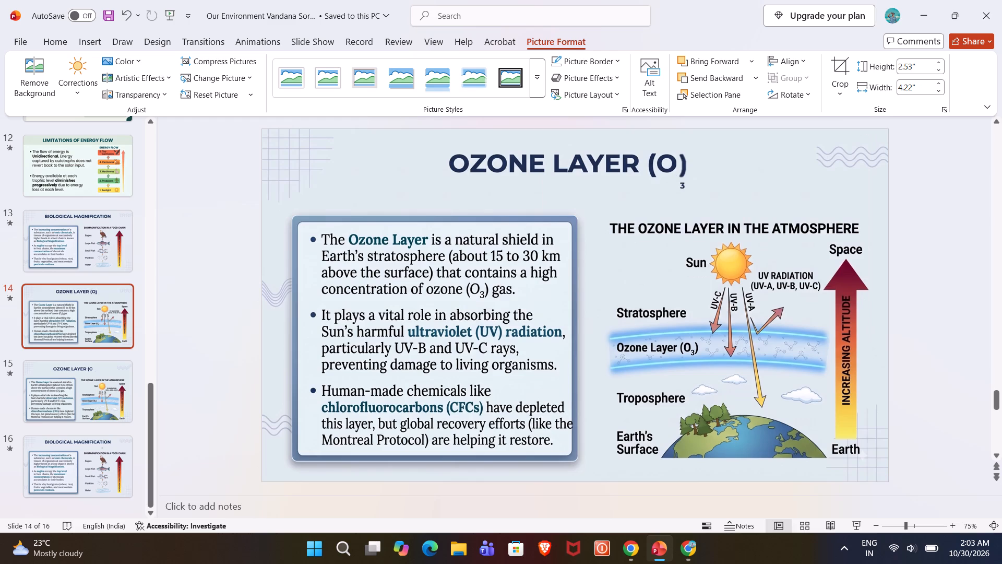
drag(737, 182, 737, 182)
click(693, 152)
drag(697, 165, 702, 166)
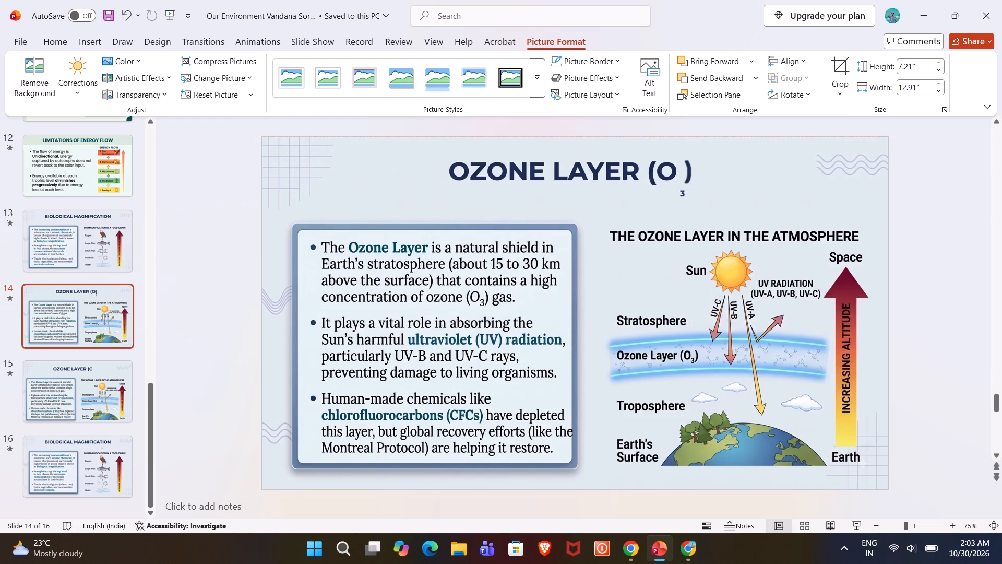
drag(702, 166, 701, 164)
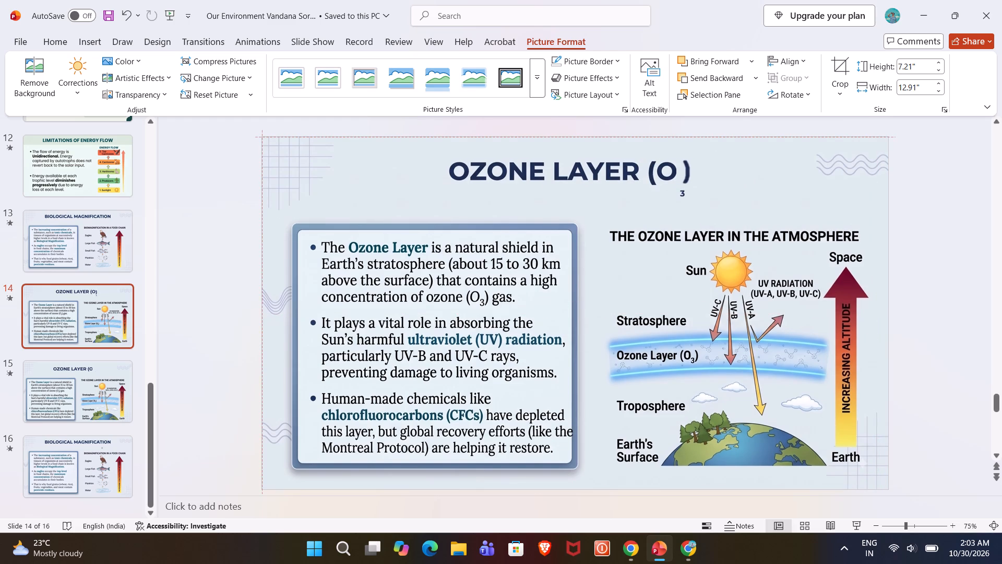
drag(701, 164, 699, 165)
drag(699, 165, 701, 165)
Move the small 3 up between the O and the closing parenthesis as a subscript, so the title reads OZONE LAYER (O₃).
click(679, 197)
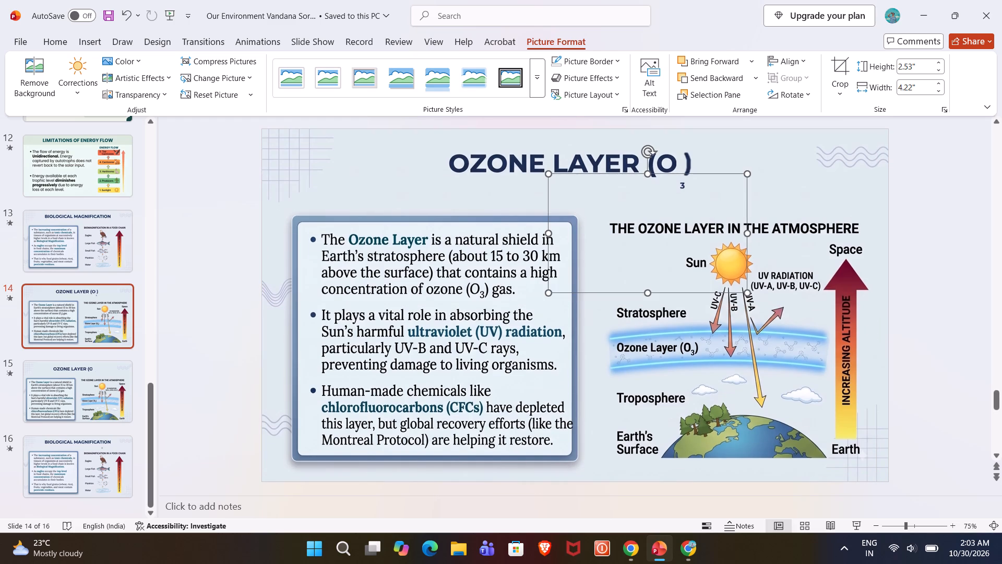
drag(685, 220, 682, 208)
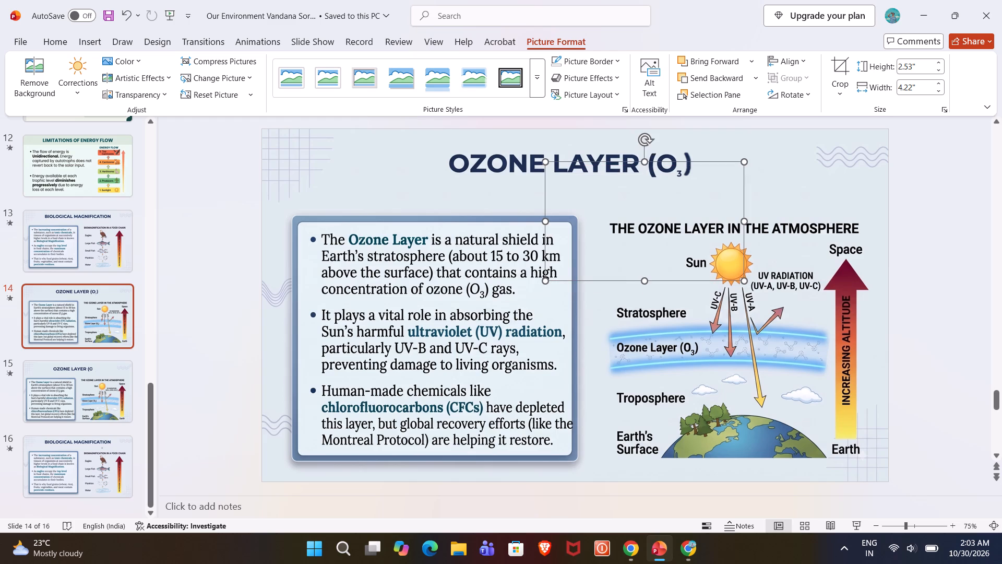
drag(743, 279, 744, 279)
Enlarge the small 3 in slide 14's title to about 2.77" by 4.63" and reposition it beside the O.
drag(744, 279, 746, 287)
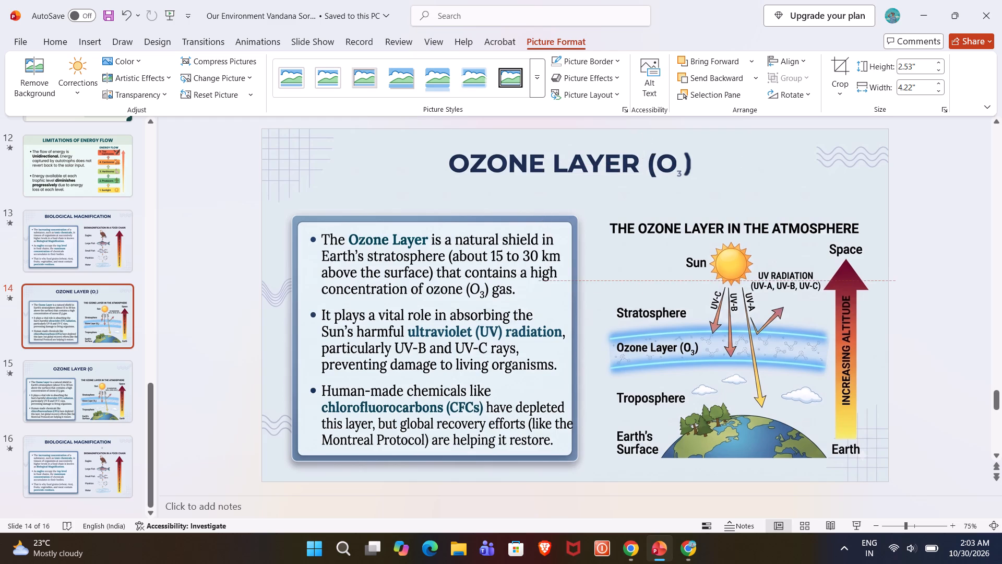
drag(746, 287, 748, 292)
drag(740, 282, 726, 281)
drag(726, 281, 727, 281)
Move the small 3 aside, shift the closing parenthesis slightly right, and return the 3 between the O and the parenthesis.
click(693, 154)
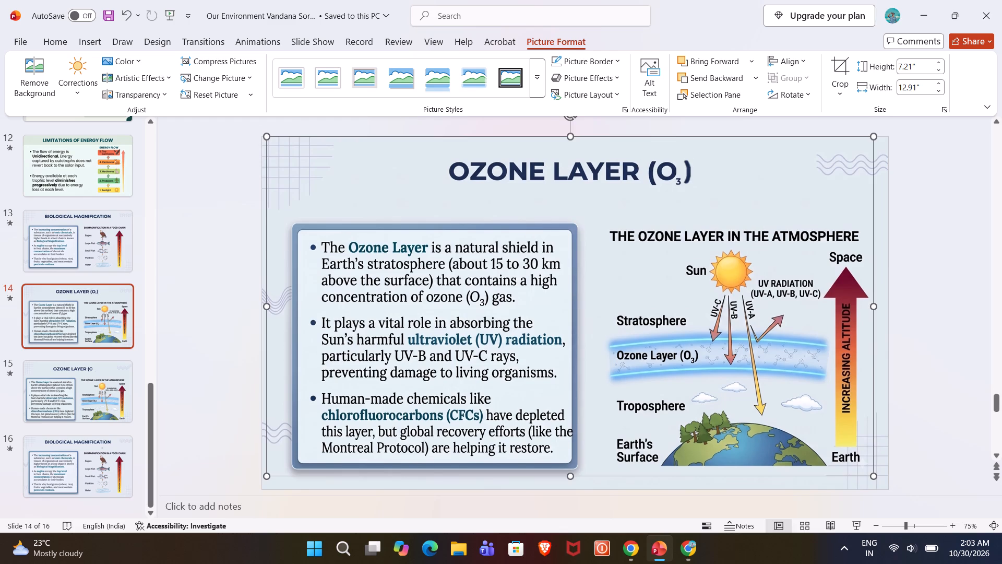
click(682, 164)
drag(692, 169, 697, 172)
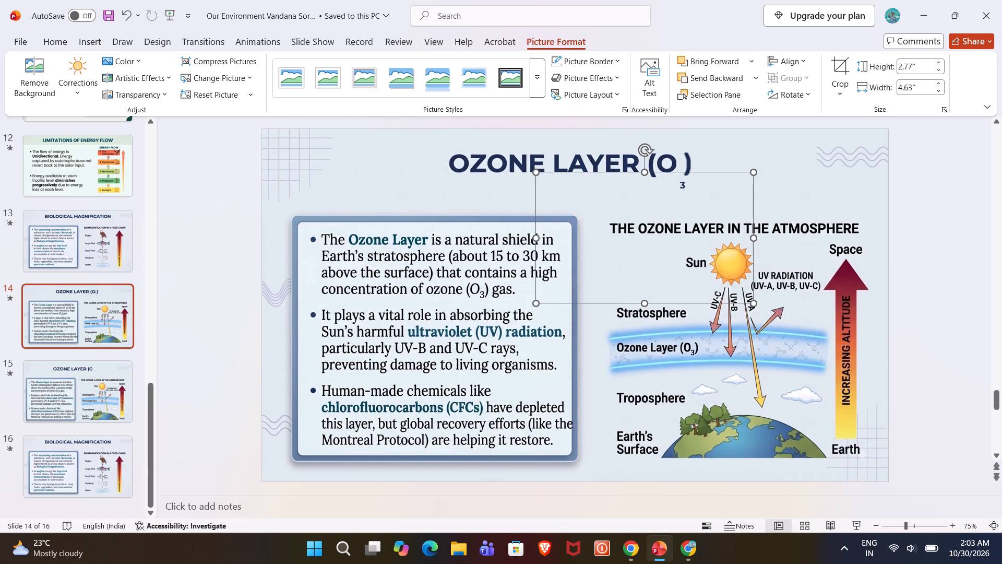
click(683, 154)
click(697, 170)
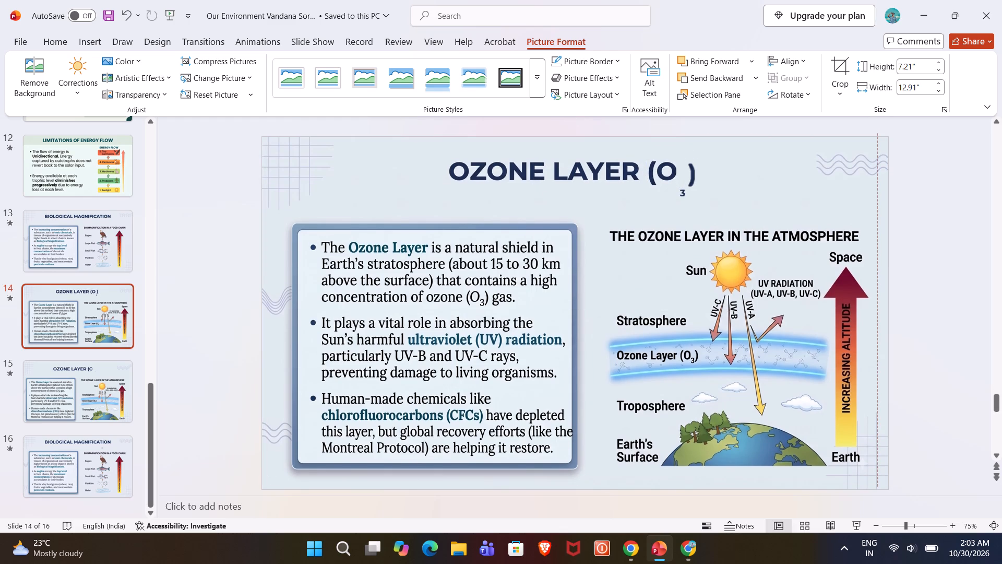
click(686, 198)
drag(685, 198, 682, 183)
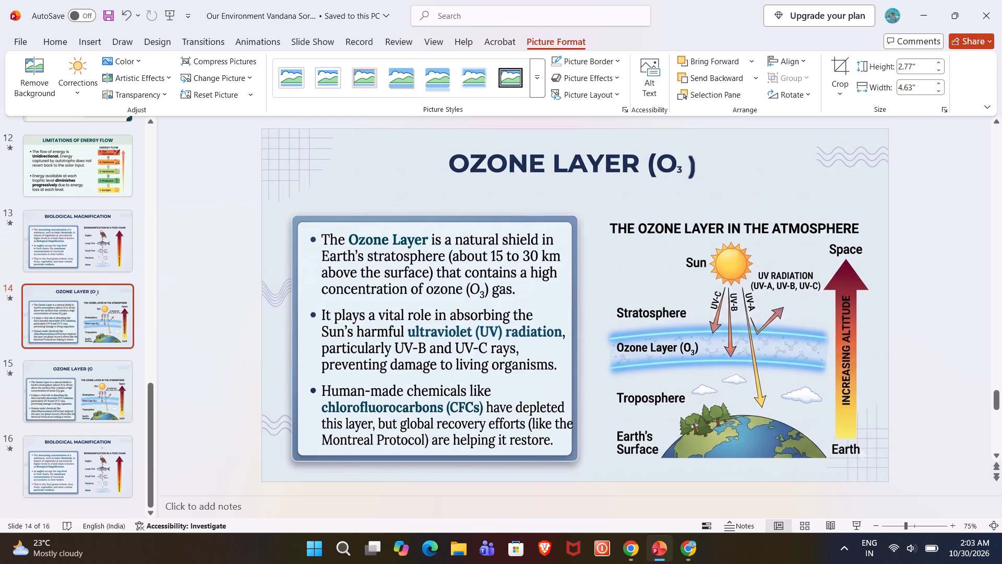
drag(682, 183, 682, 184)
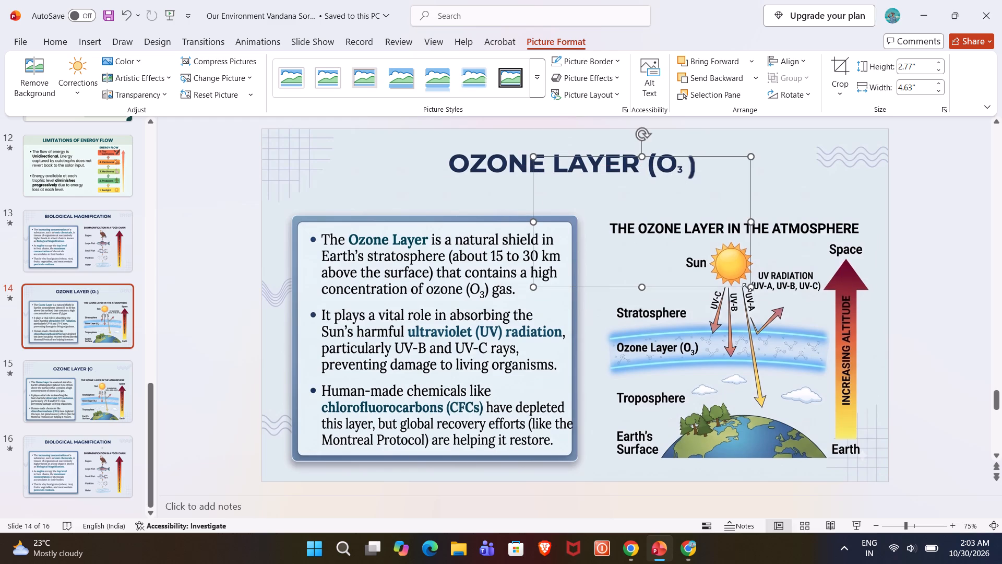
Enlarge the small 3 to about 4.19" by 6.99" and place it as a subscript between the O and the closing parenthesis.
drag(748, 288, 764, 308)
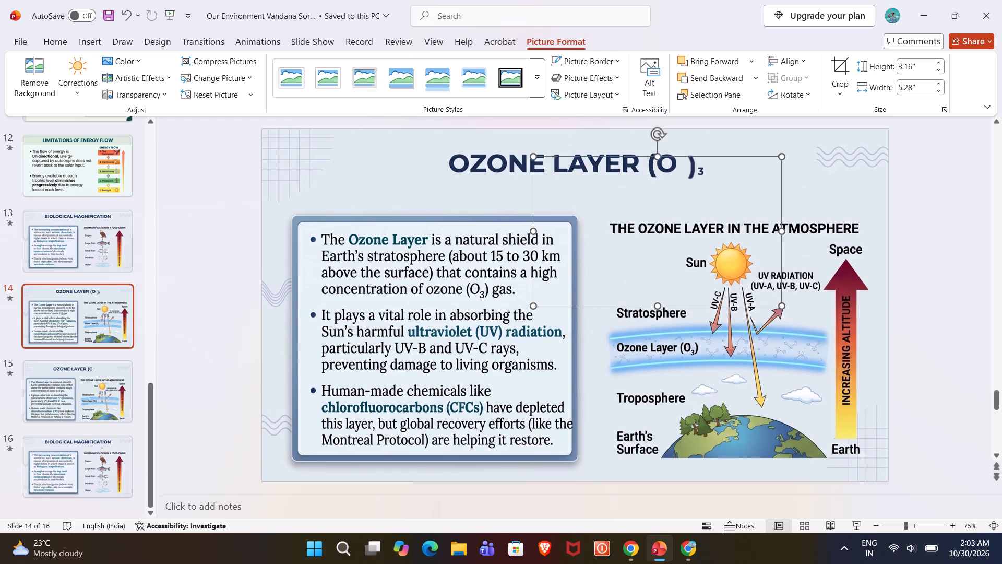
drag(783, 305, 846, 356)
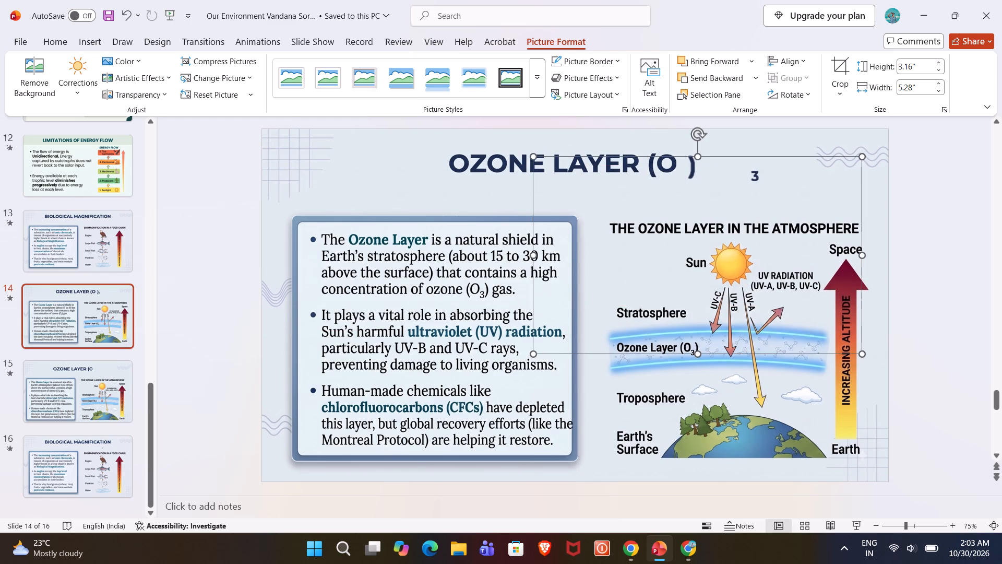
drag(760, 226, 687, 229)
drag(688, 218, 686, 210)
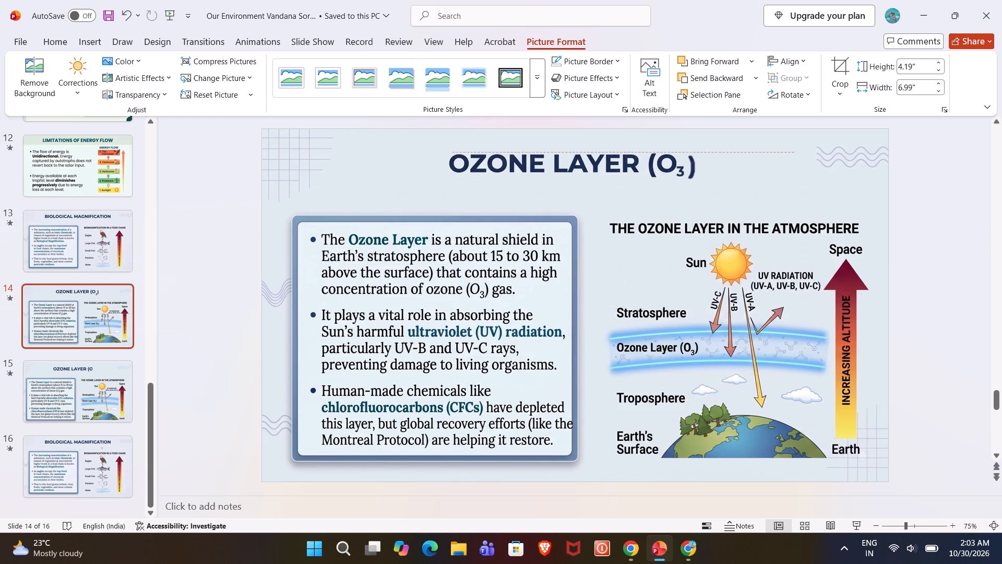
drag(686, 210, 687, 212)
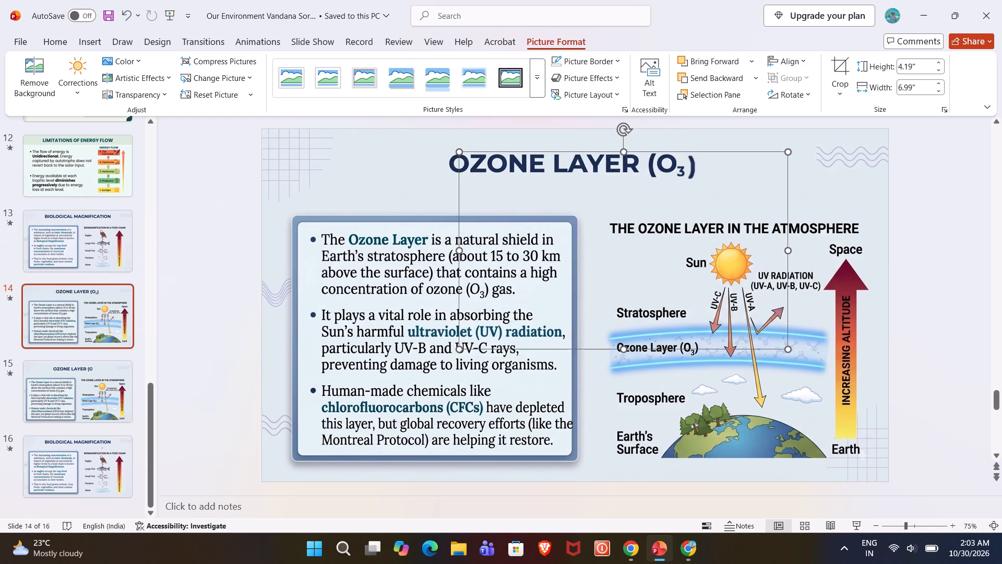
Nudge the subscript 3 slightly down and the closing parenthesis slightly up to align them with the OZONE LAYER (O₃) title.
click(688, 147)
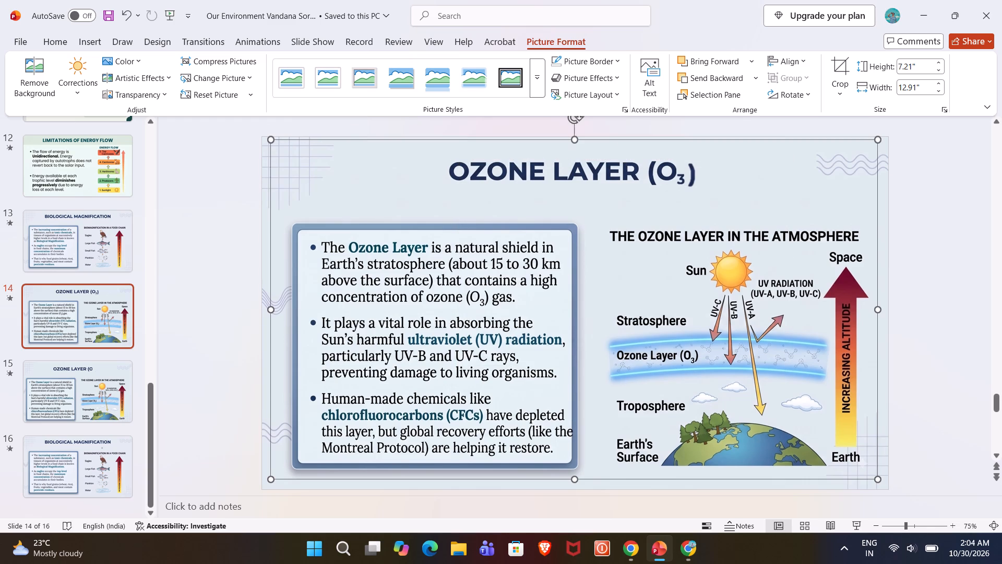
click(714, 162)
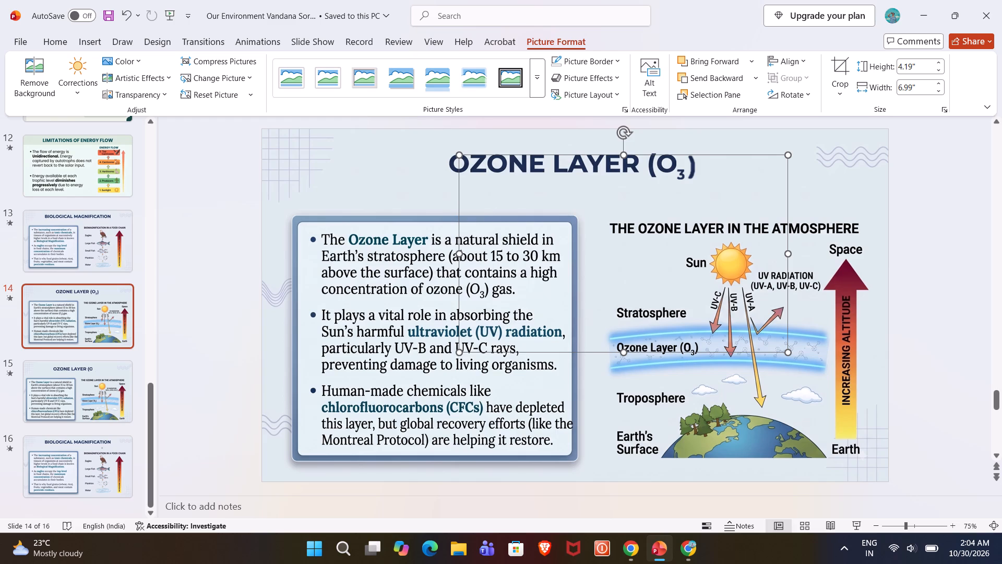
click(688, 145)
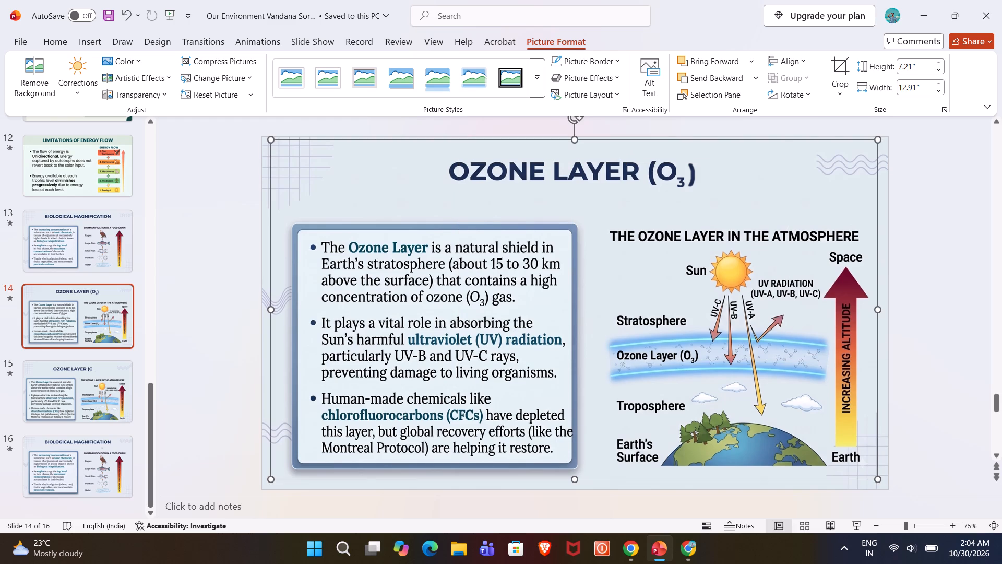
click(695, 148)
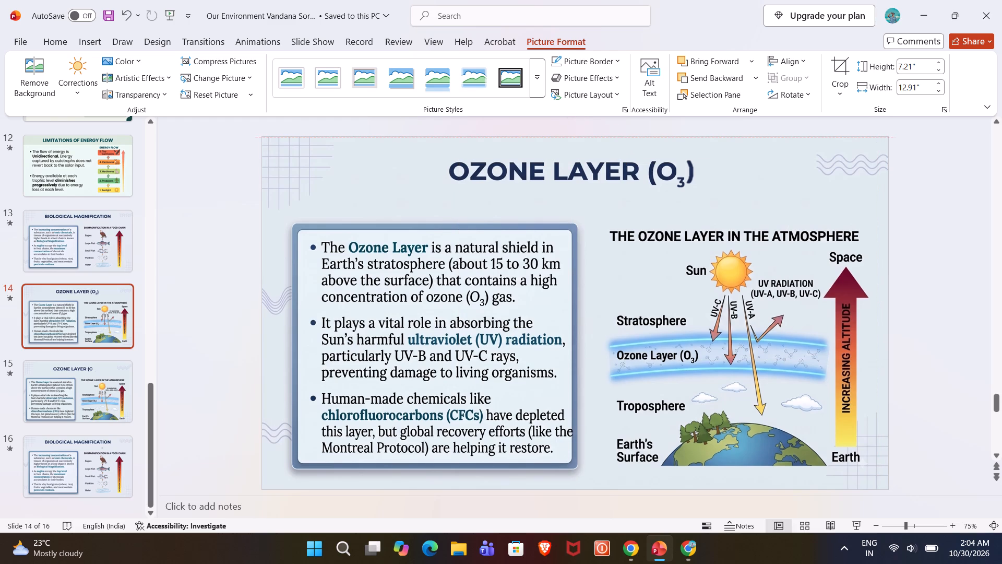
click(915, 163)
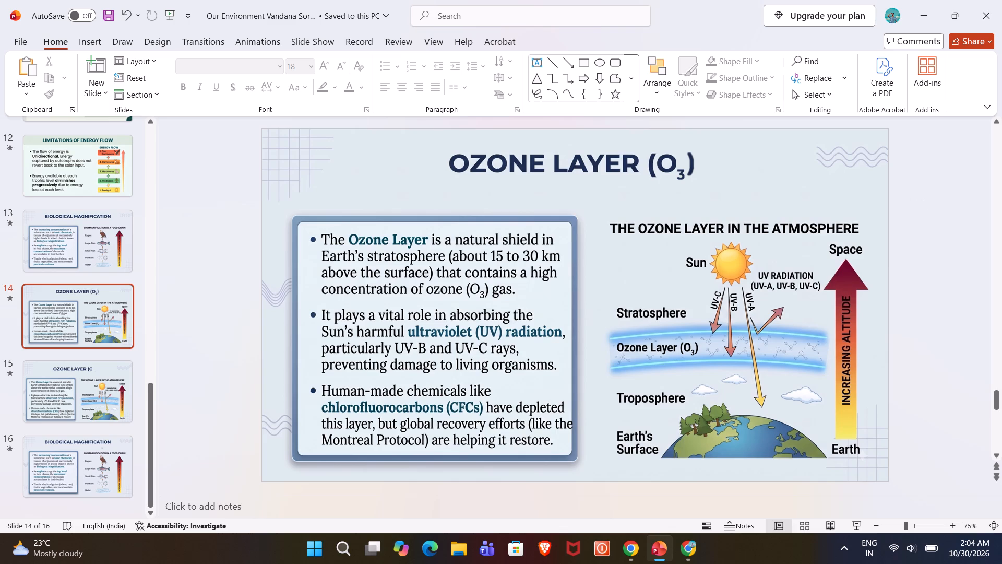
Group all the objects on slide 14 into one object.
key(ctrl+a)
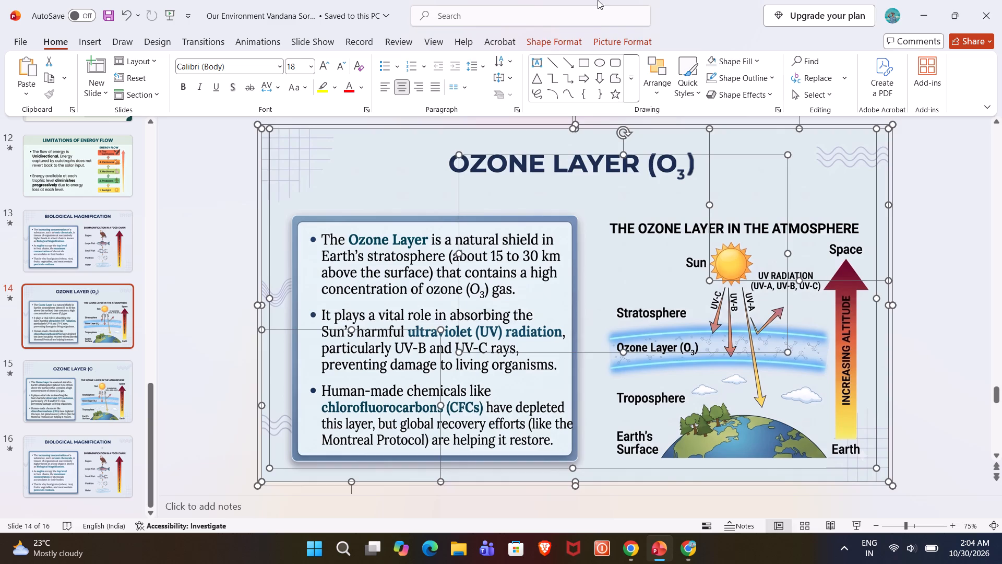
click(647, 96)
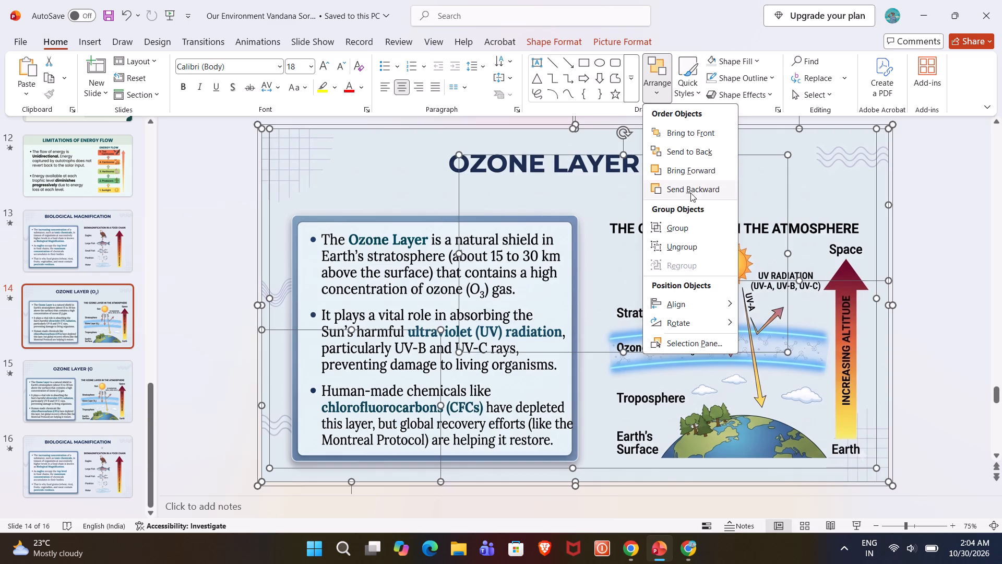
click(691, 229)
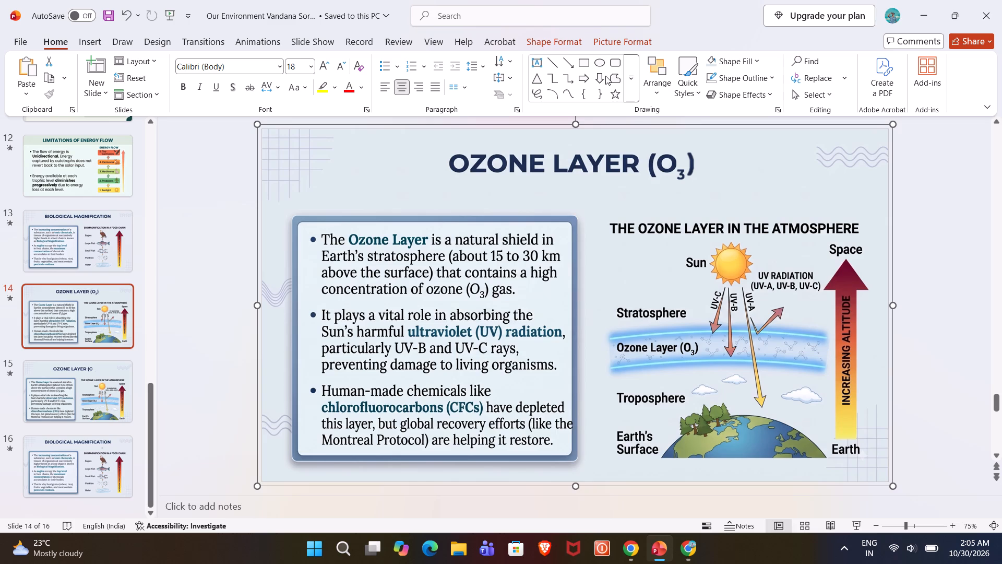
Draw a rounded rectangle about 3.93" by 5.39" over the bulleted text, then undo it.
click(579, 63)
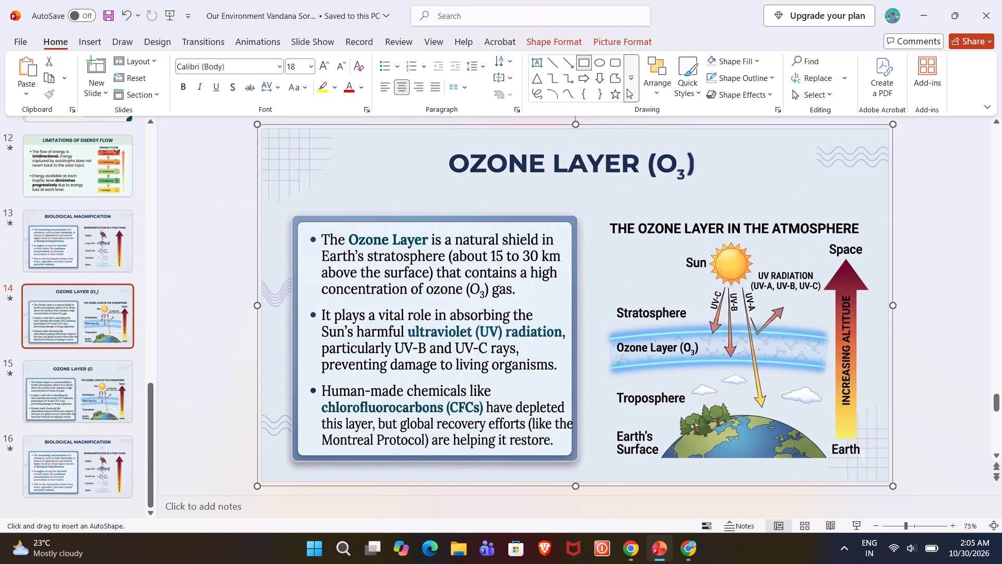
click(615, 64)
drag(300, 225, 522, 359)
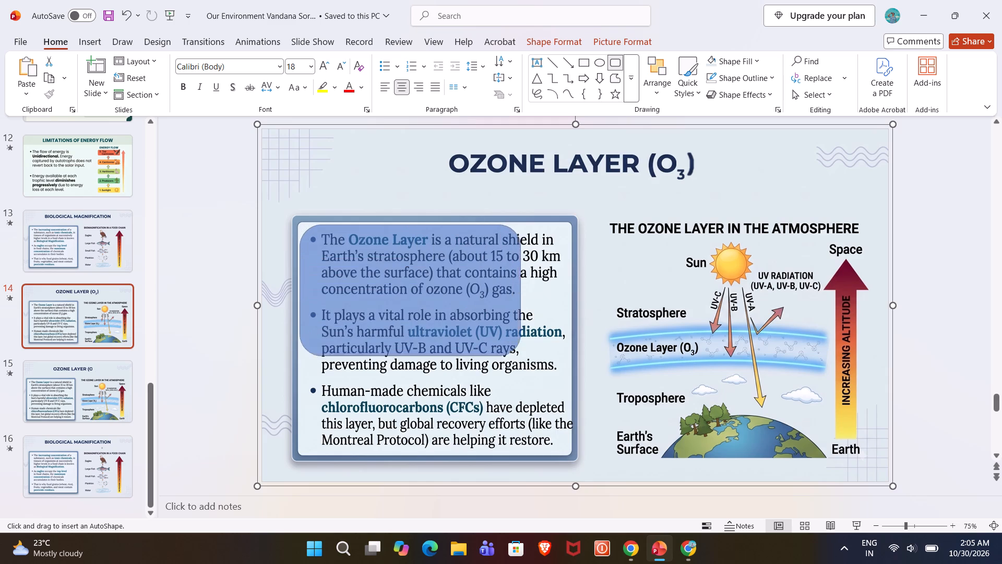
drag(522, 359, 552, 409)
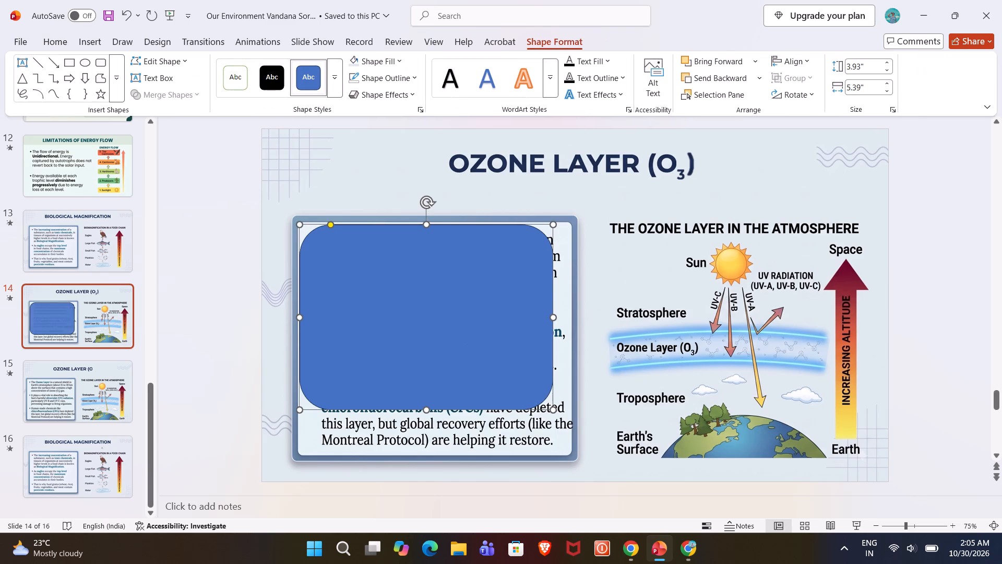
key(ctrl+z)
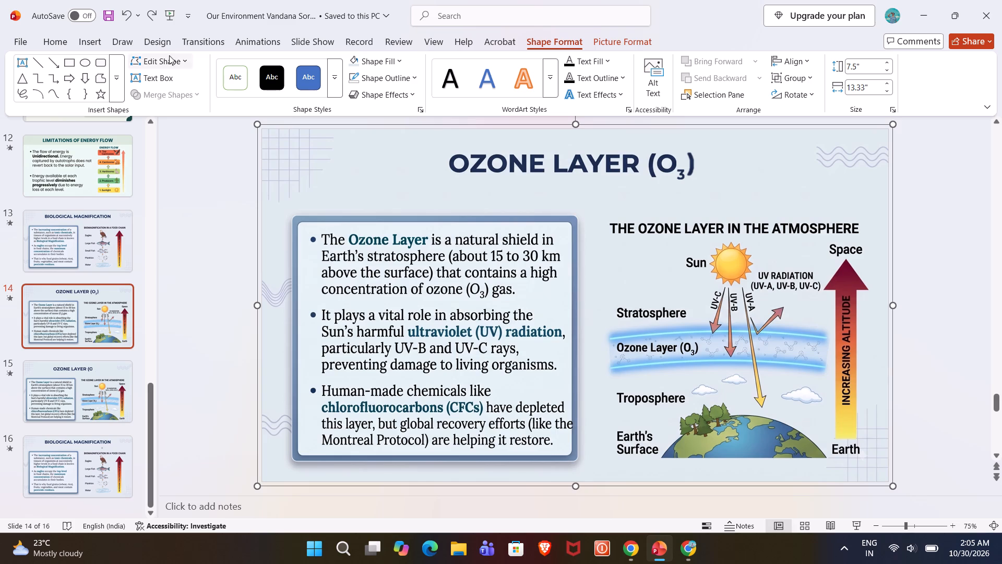
Draw a rectangle about 5.04" high by 5.83" wide covering the bulleted text inside the blue frame.
click(66, 62)
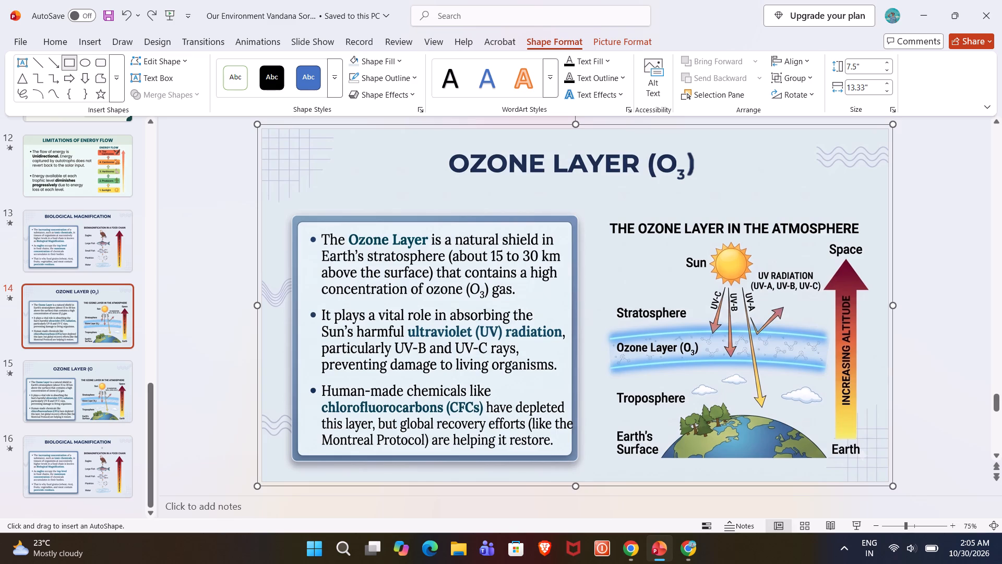
drag(301, 222, 558, 443)
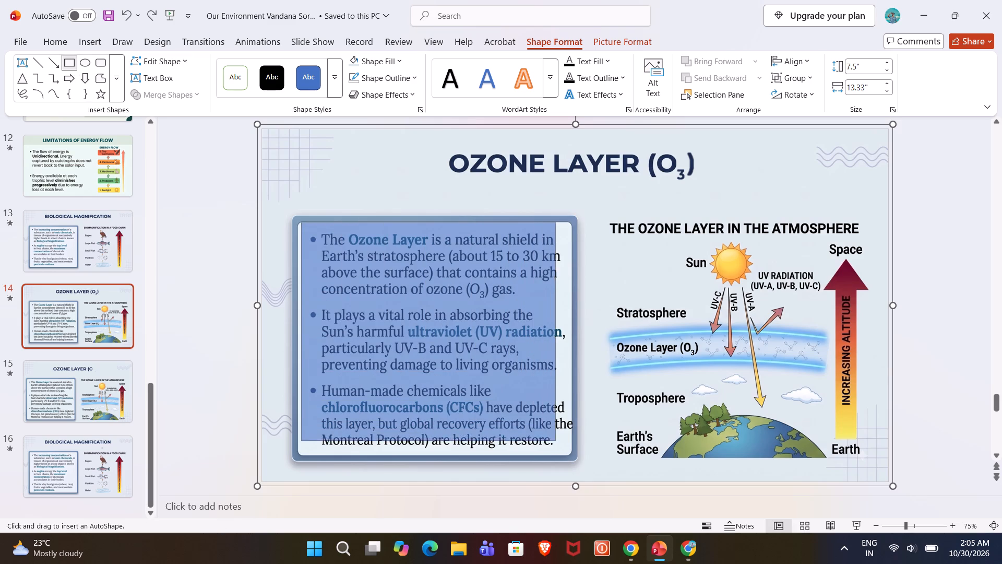
drag(558, 443, 575, 454)
click(508, 360)
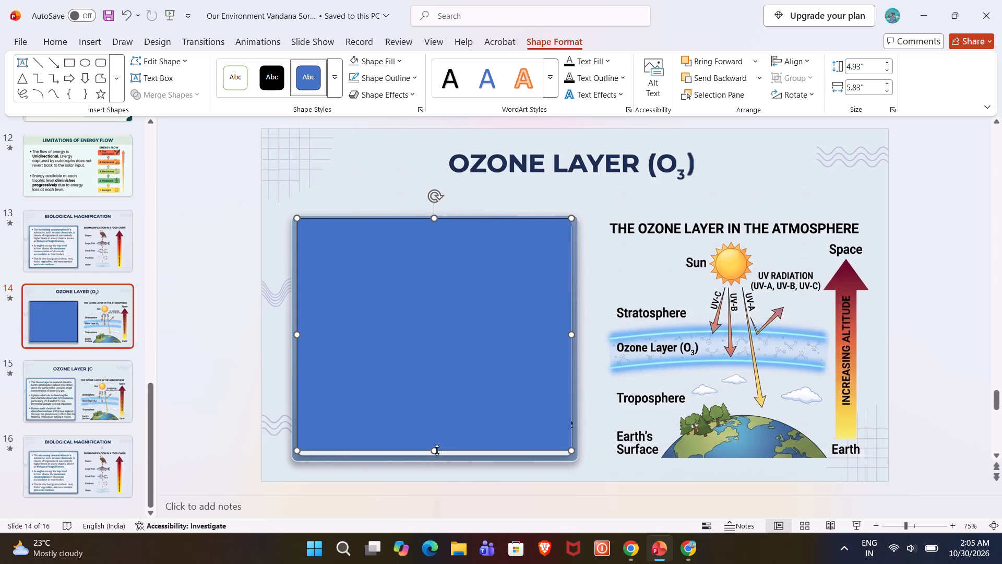
drag(436, 450, 434, 455)
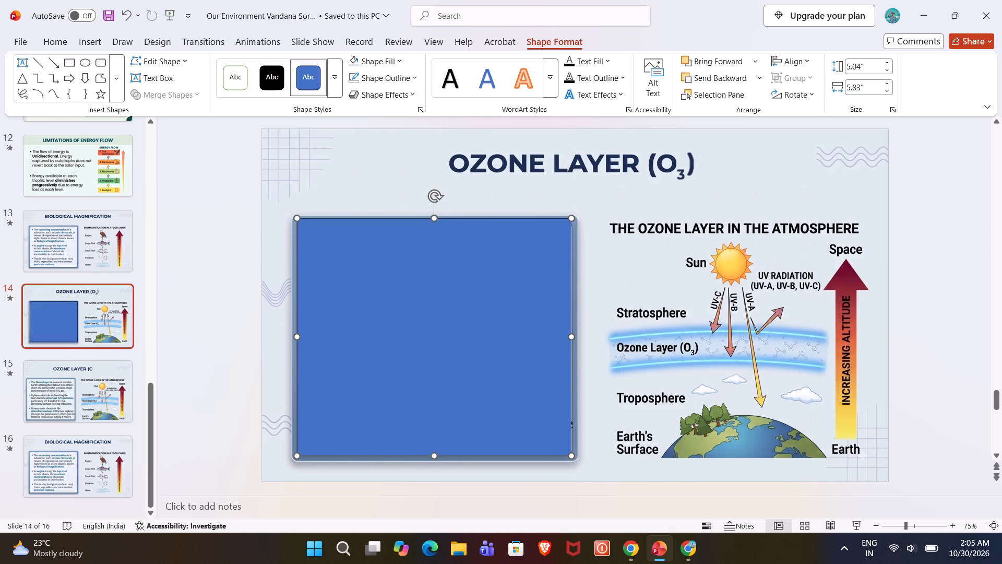
click(861, 260)
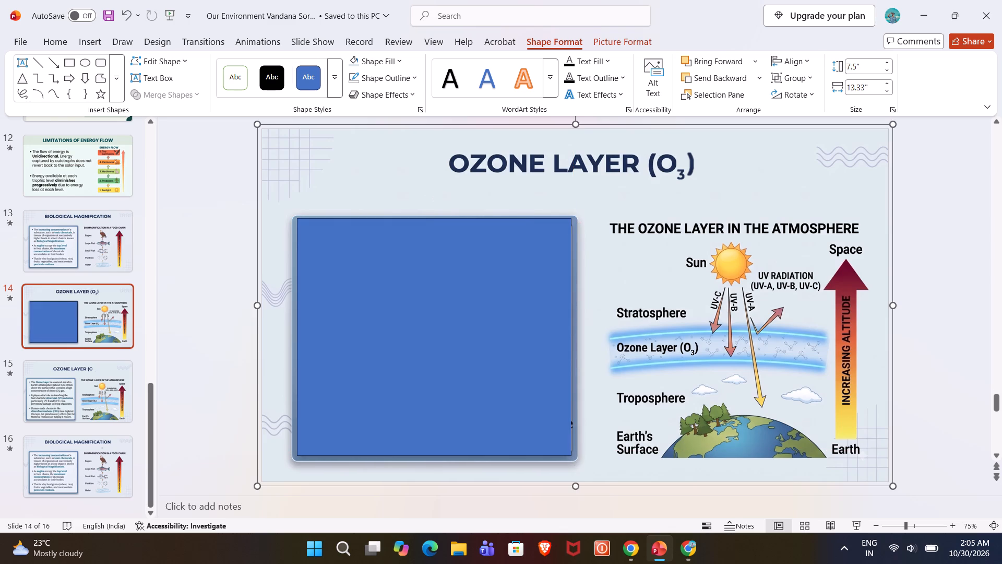
click(955, 248)
Fill the rectangle with the slide's pale blue background colour, sampled with the Eyedropper from just above the text frame.
click(422, 284)
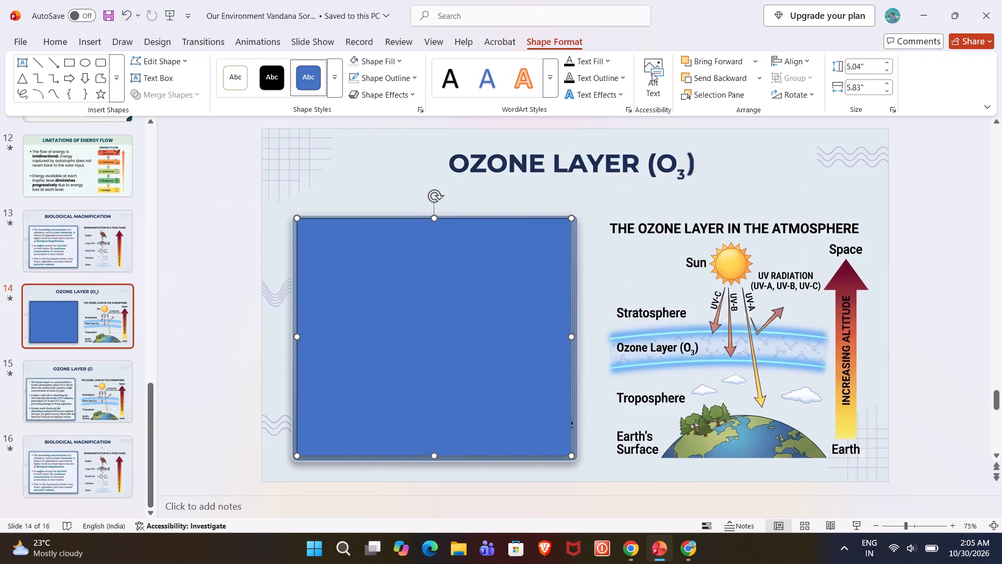
click(396, 64)
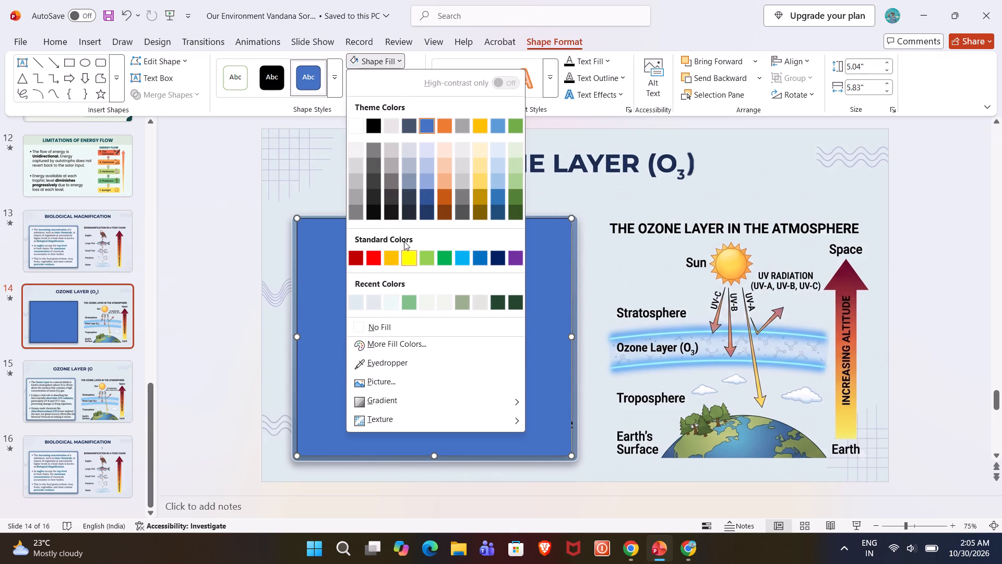
click(210, 129)
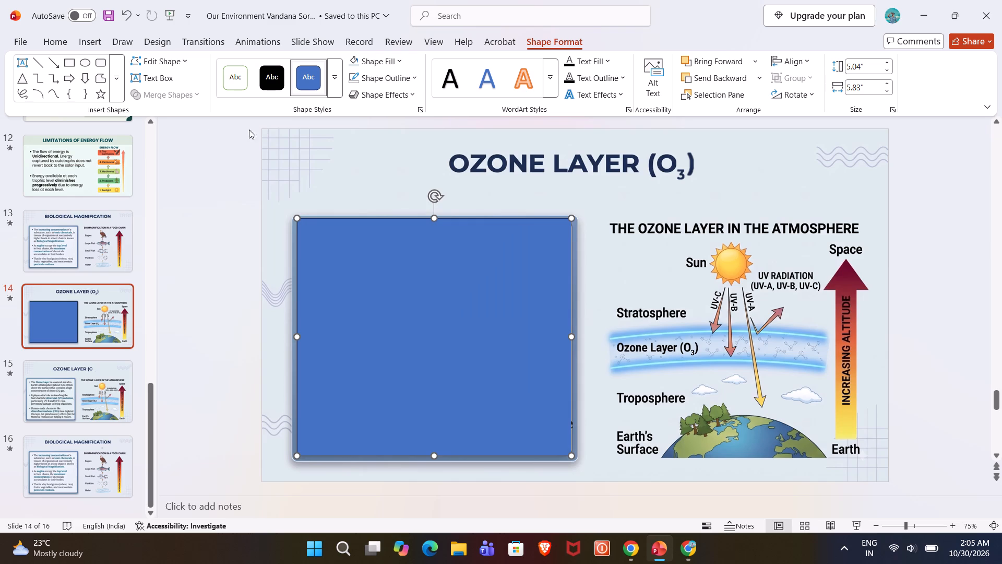
click(391, 64)
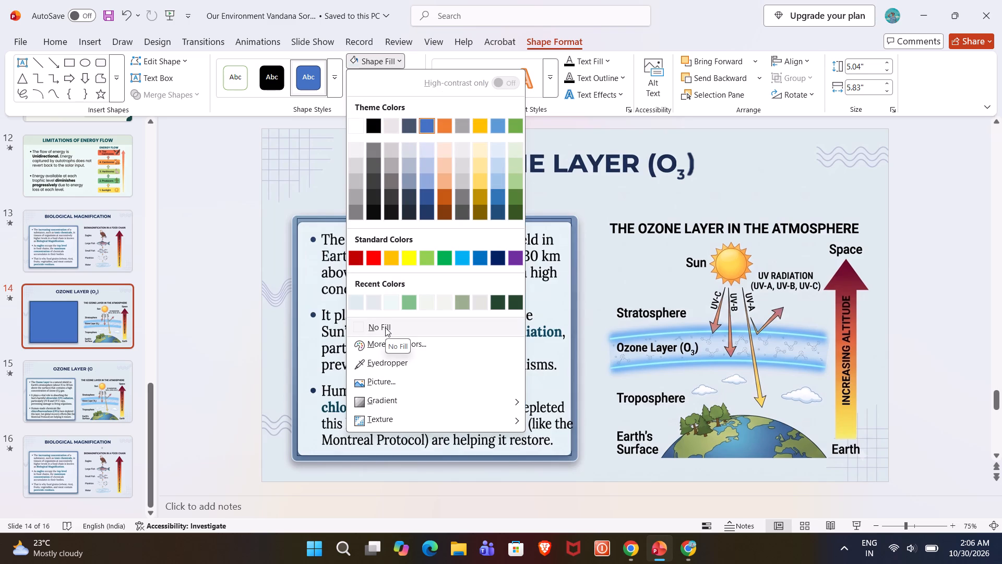
click(394, 362)
click(345, 192)
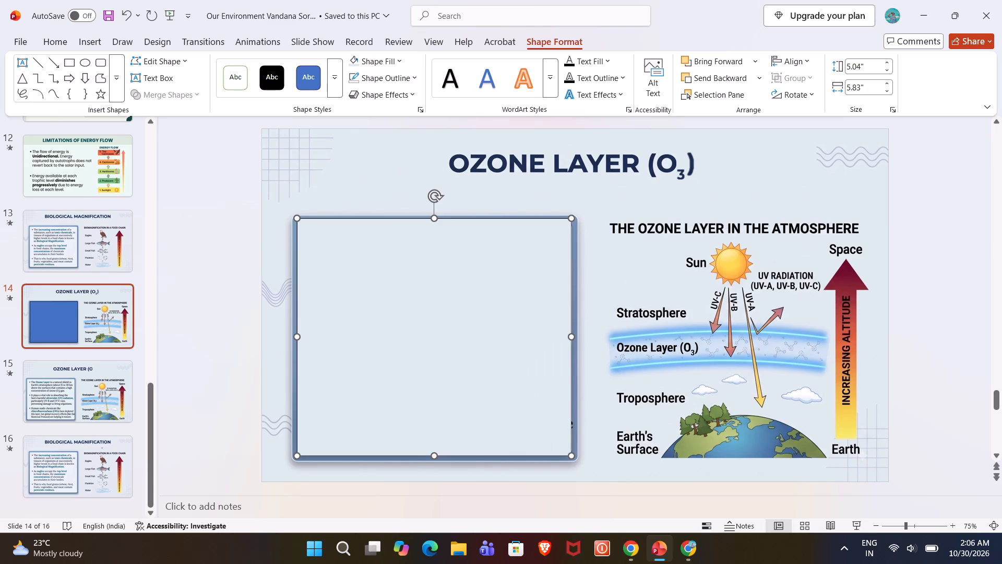
click(164, 314)
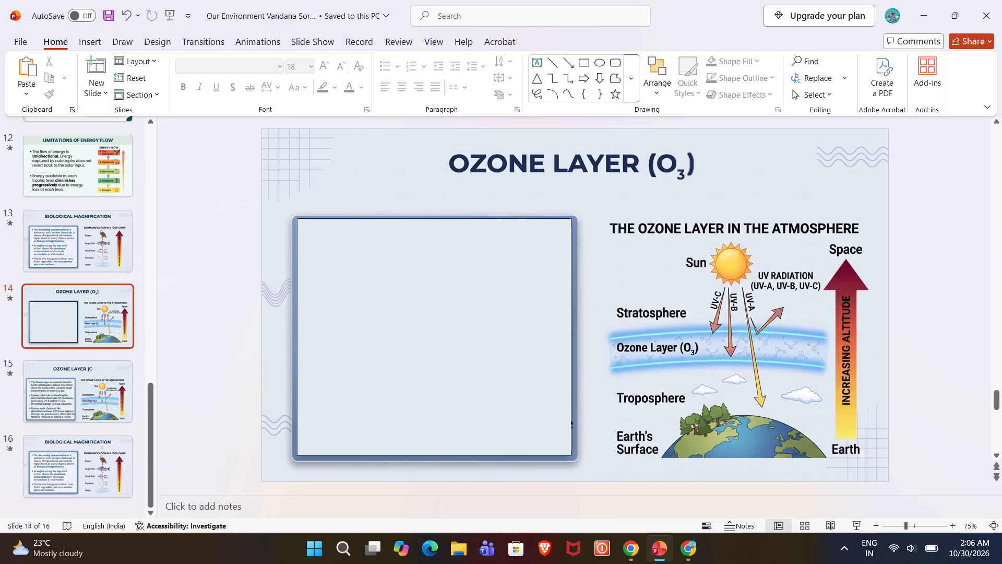
Widen the pale blue rectangle on slide 14 so it reaches the blue frame's right edge and covers the leftover text.
click(455, 333)
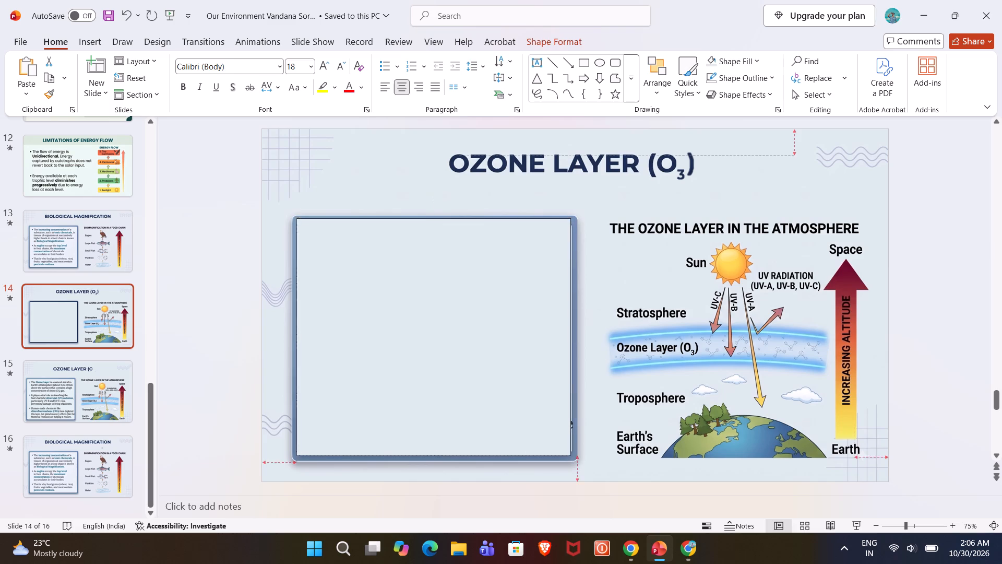
click(568, 340)
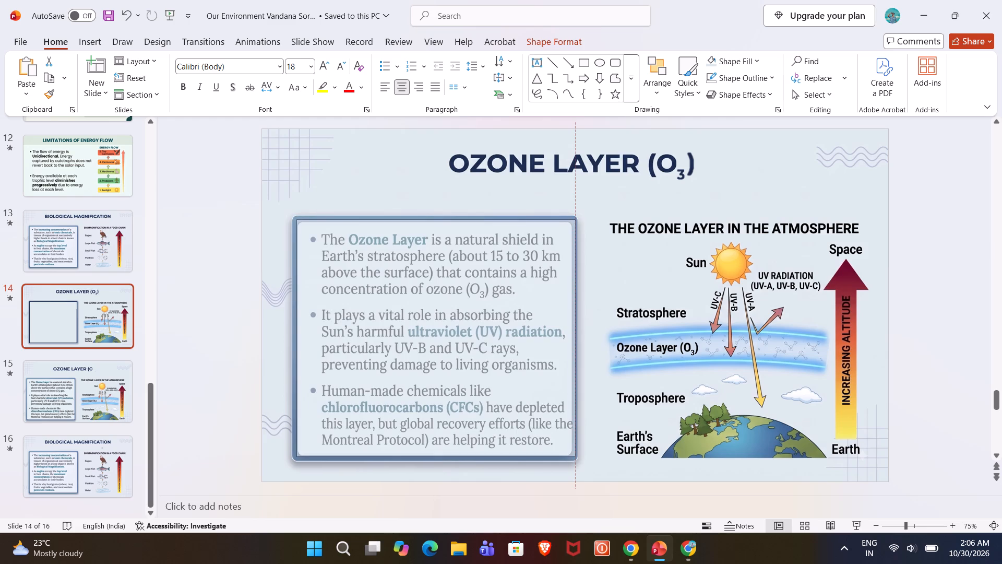
click(923, 342)
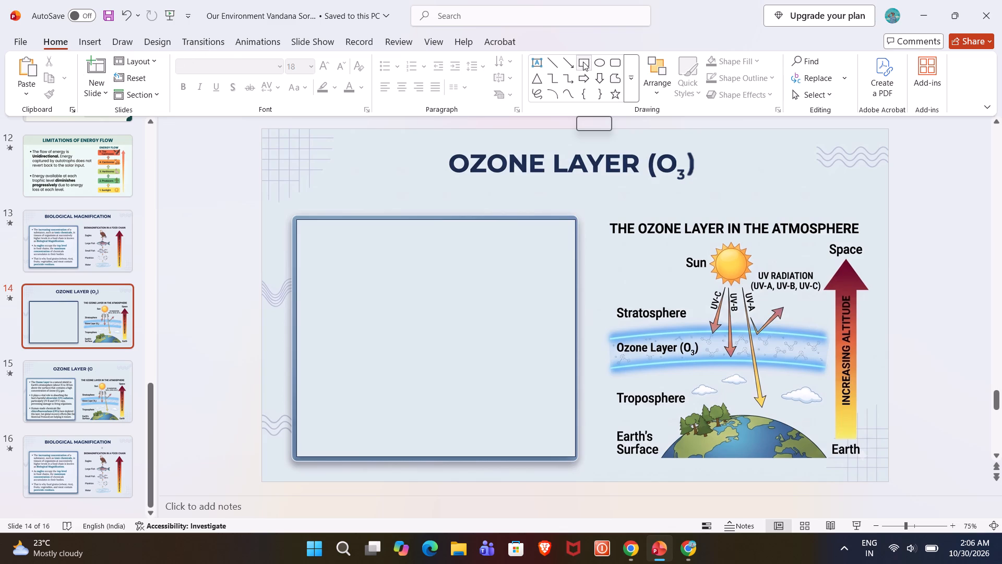
Draw an oval about 0.35" high by 0.52" wide in slide 14's lower-right corner and place it just beside the "Earth" label.
click(603, 61)
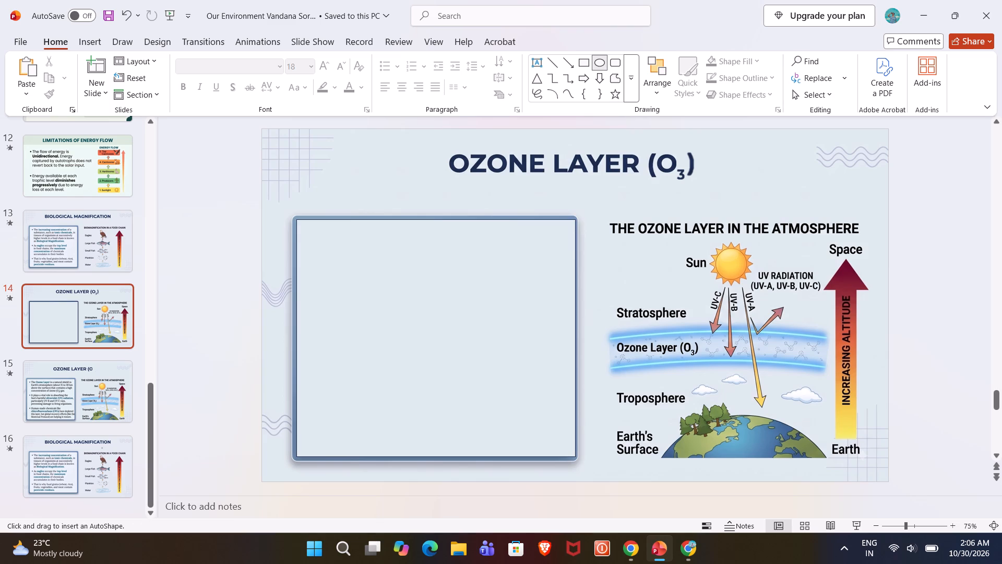
drag(859, 454, 882, 472)
drag(882, 472, 881, 472)
drag(872, 455, 865, 449)
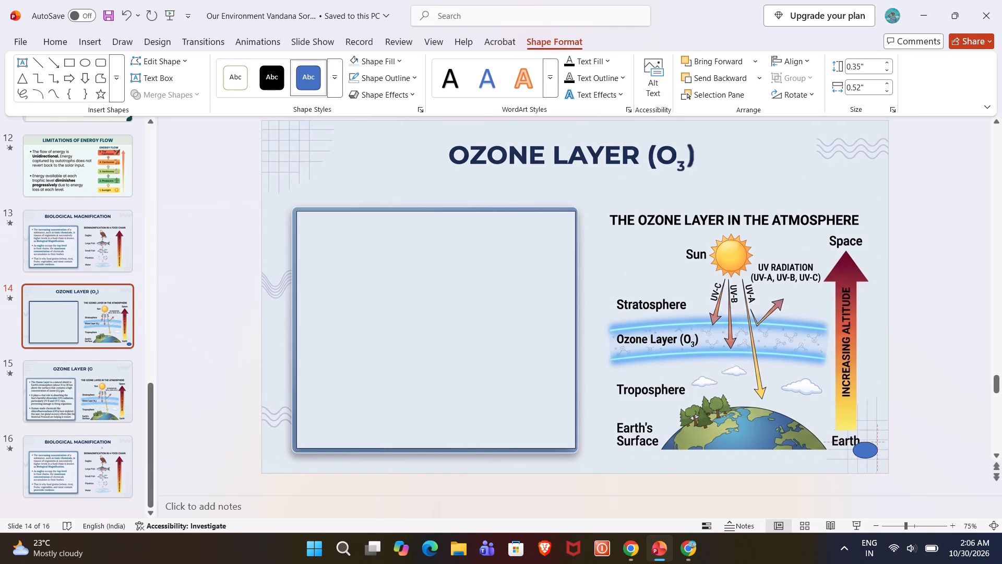
drag(865, 449, 867, 449)
click(949, 402)
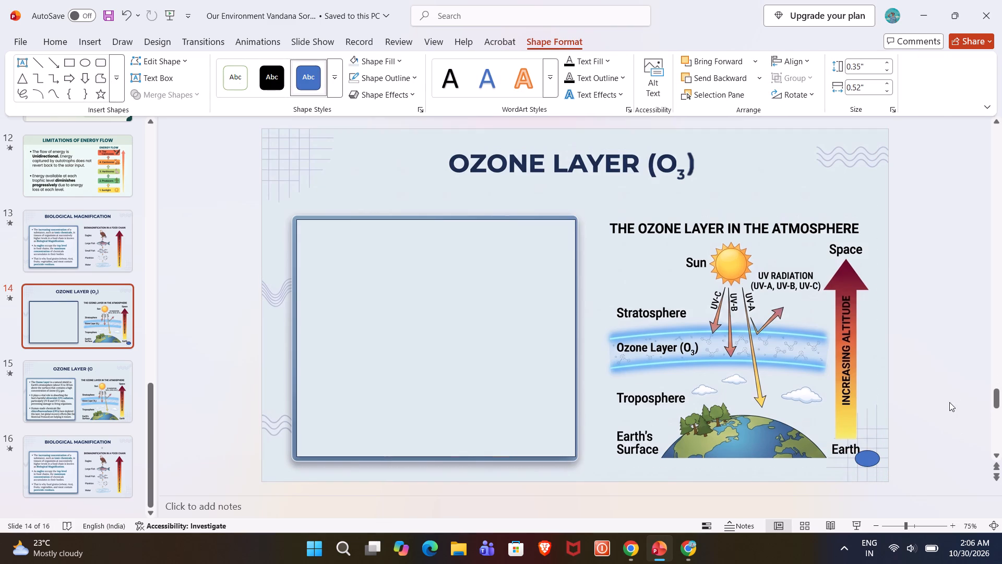
Fill the small oval beside the "Earth" label with the slide's pale blue background colour and remove its outline.
click(868, 457)
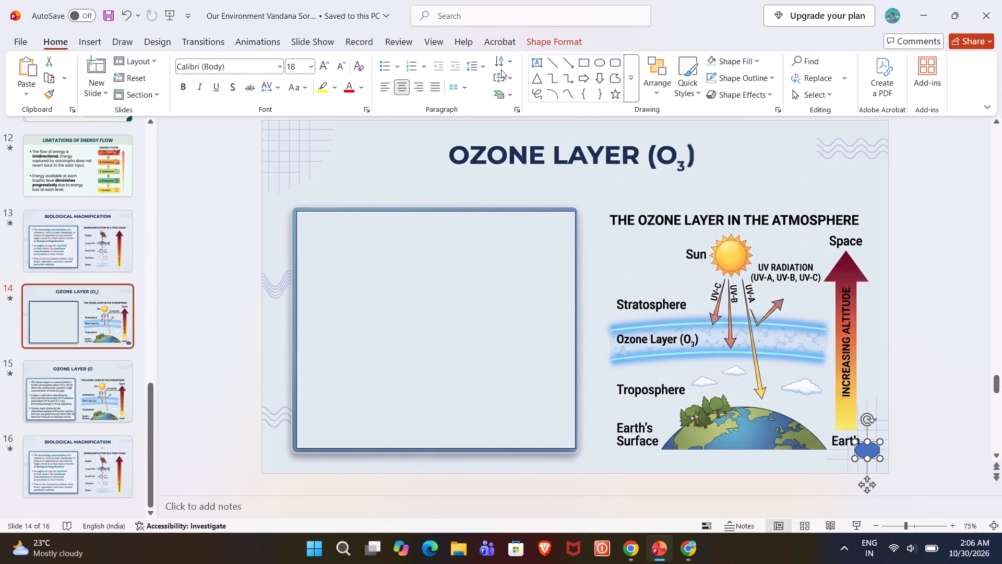
click(536, 41)
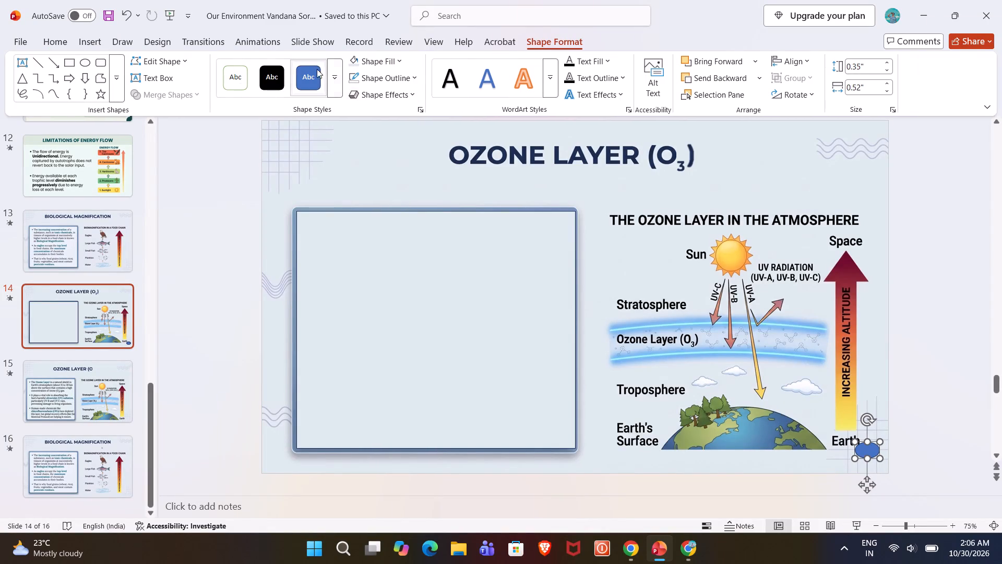
click(354, 60)
click(398, 78)
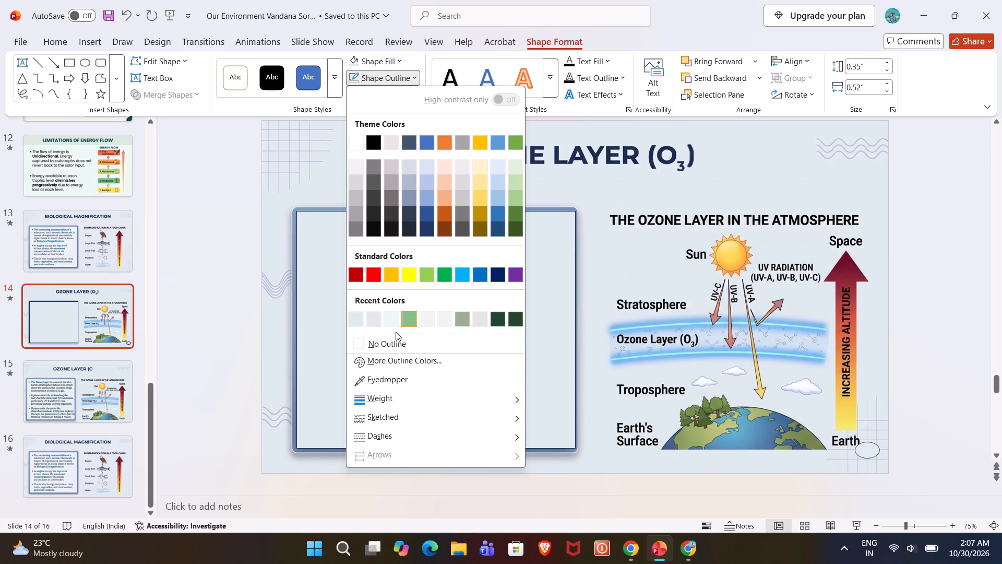
click(395, 340)
click(943, 261)
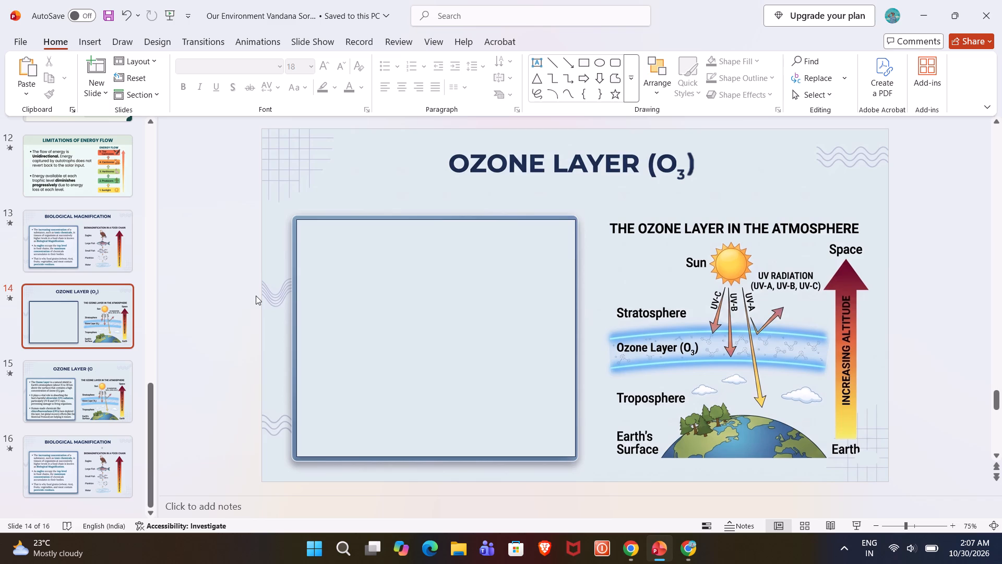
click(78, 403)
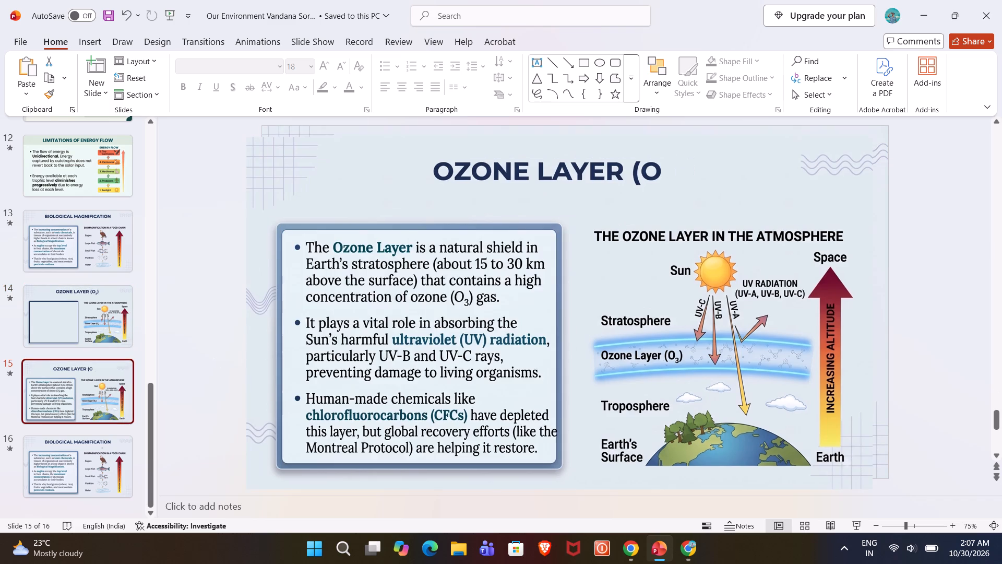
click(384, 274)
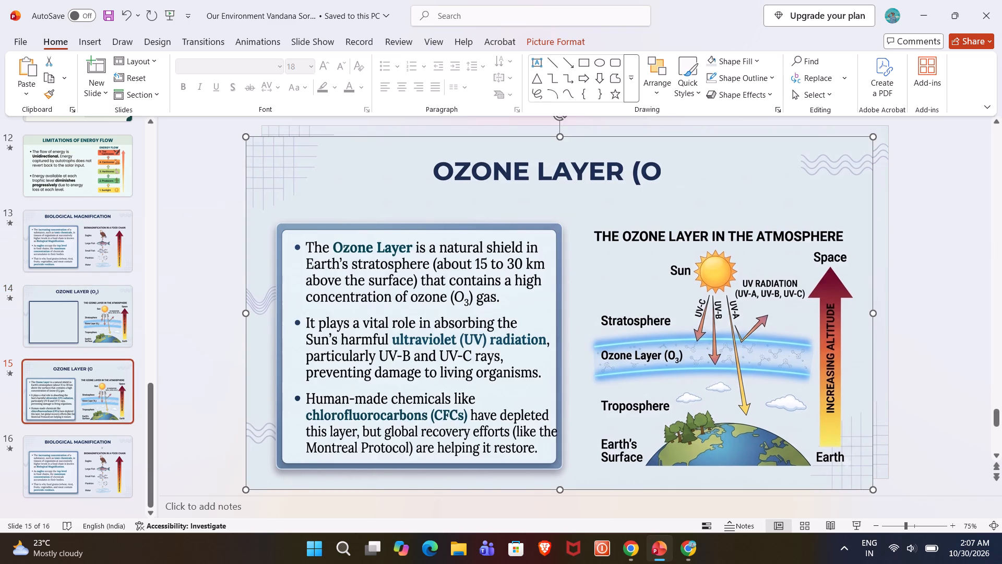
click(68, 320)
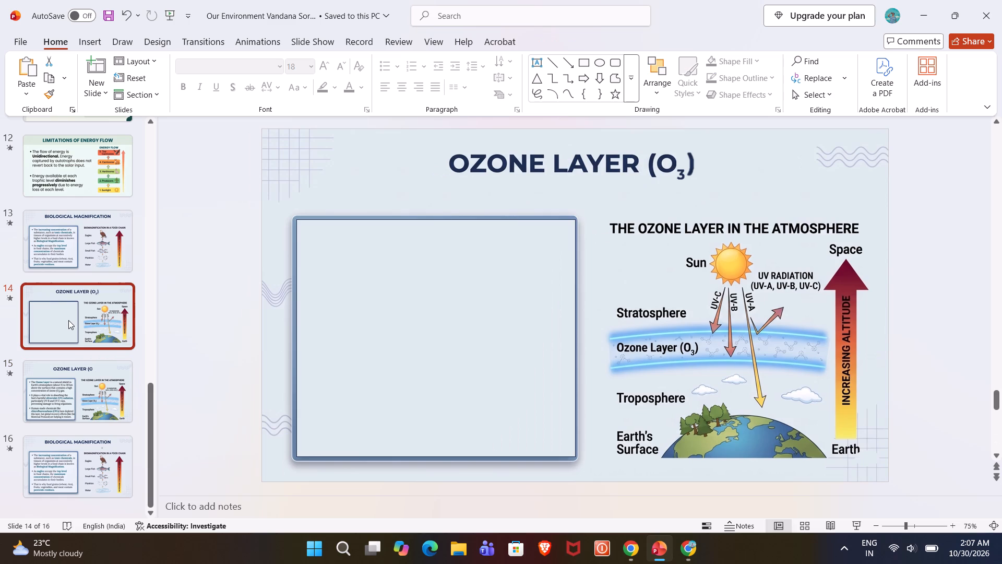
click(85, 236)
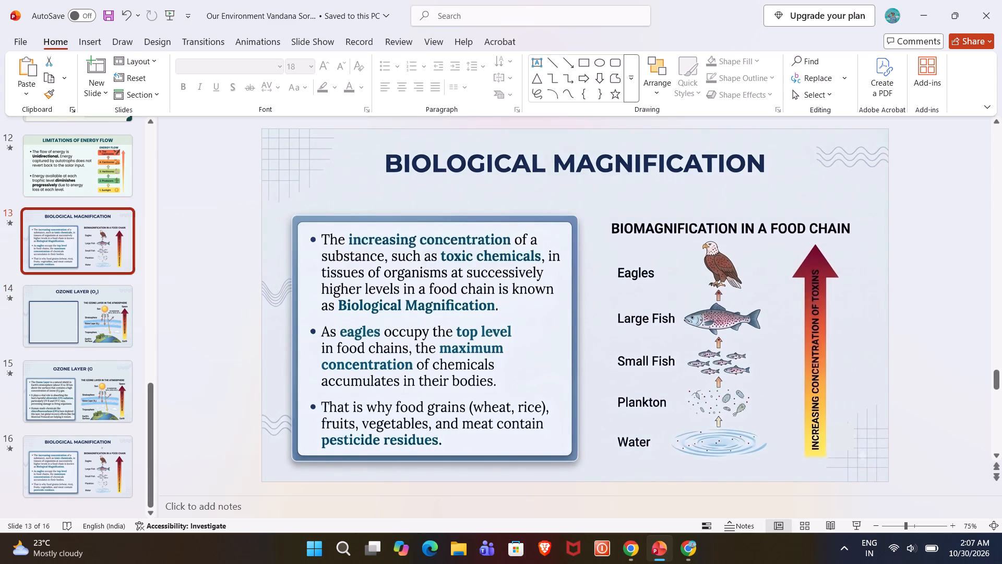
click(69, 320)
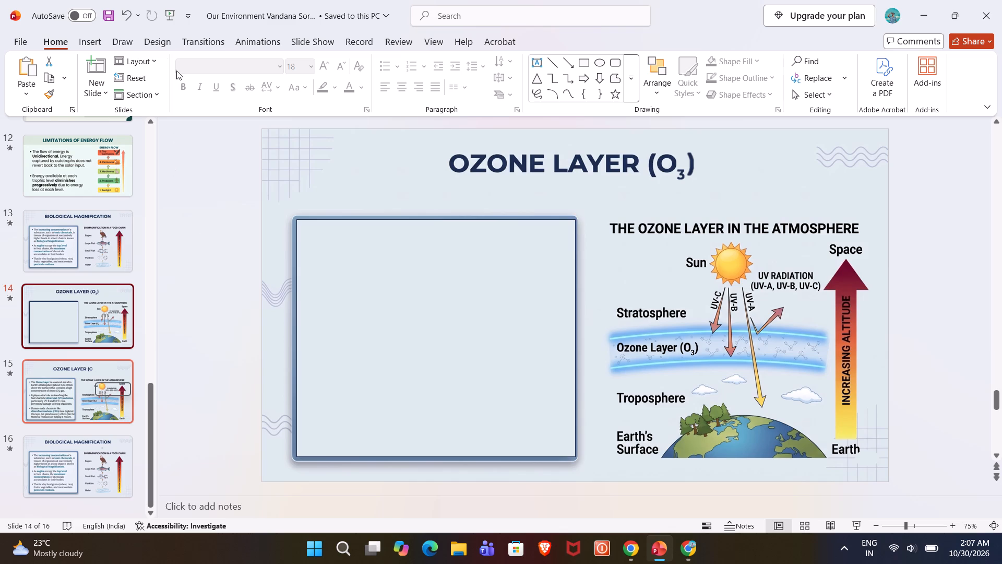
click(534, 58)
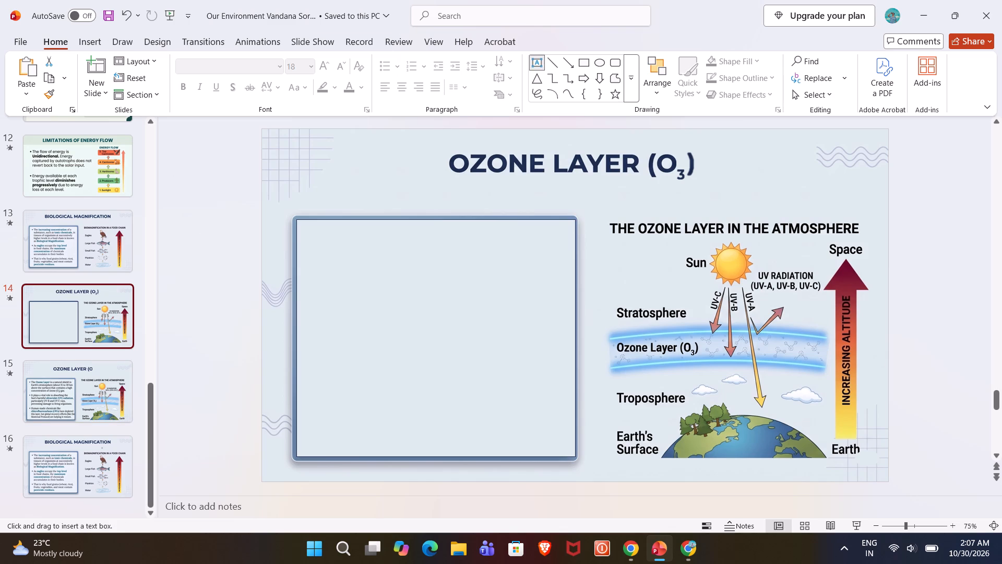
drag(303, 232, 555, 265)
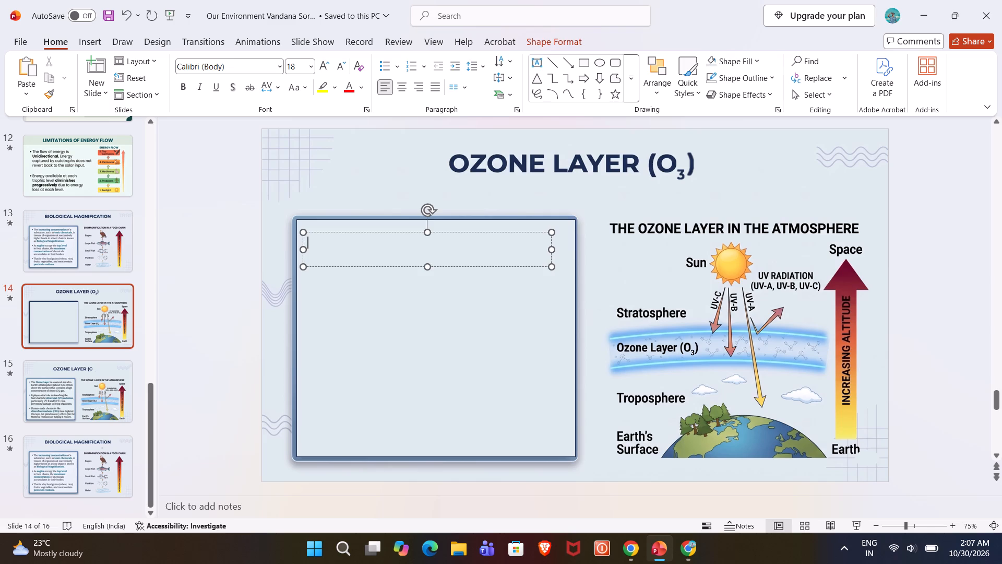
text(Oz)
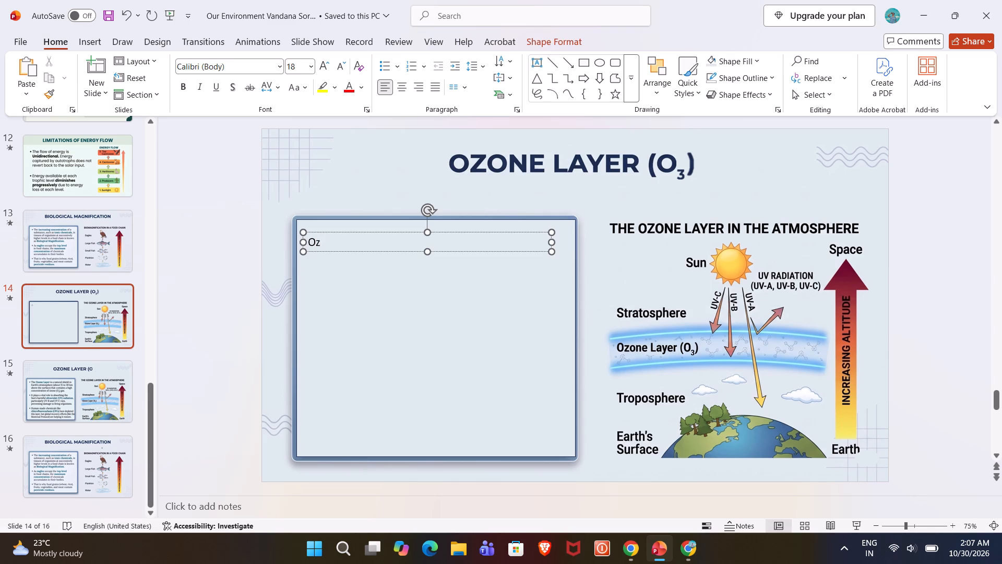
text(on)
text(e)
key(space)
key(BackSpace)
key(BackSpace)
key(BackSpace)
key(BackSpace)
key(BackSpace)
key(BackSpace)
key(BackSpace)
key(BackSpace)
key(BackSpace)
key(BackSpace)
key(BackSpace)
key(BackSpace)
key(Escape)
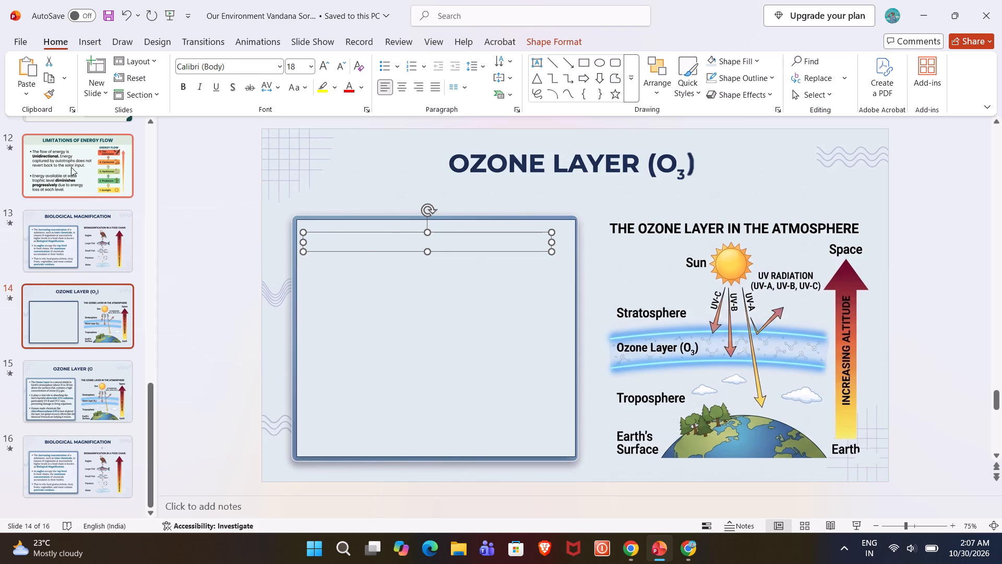
Examine the layout and bulleted text of the Limitations of Energy Flow, Food Chain and 10% Law slides.
click(66, 163)
scroll(72, 266, up, 5)
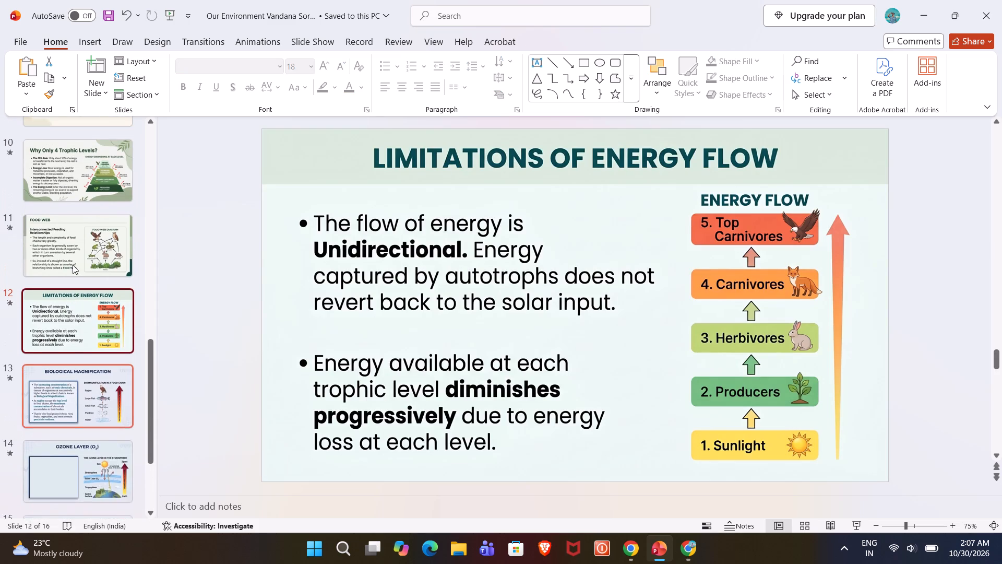
scroll(74, 205, up, 7)
click(76, 219)
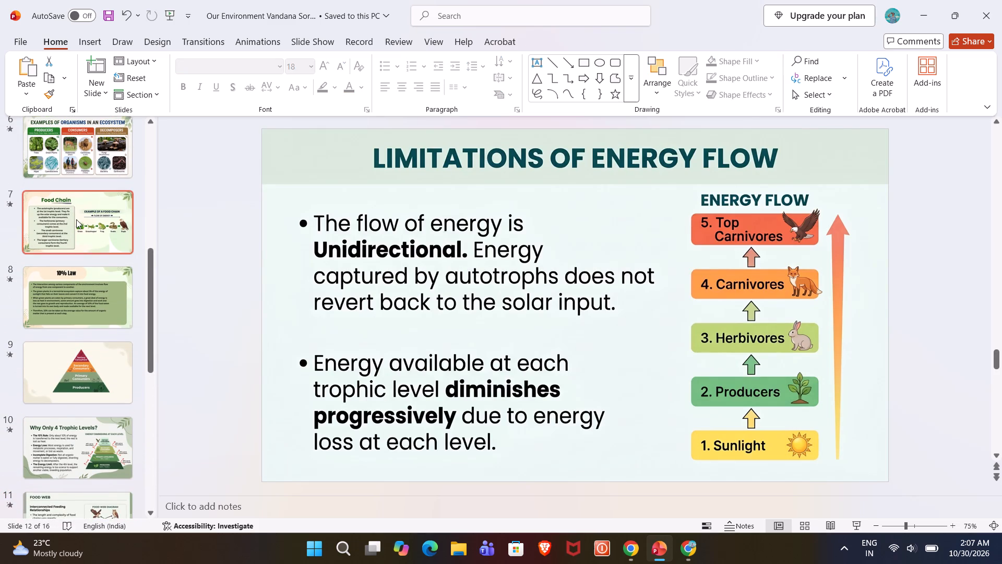
click(375, 242)
click(401, 258)
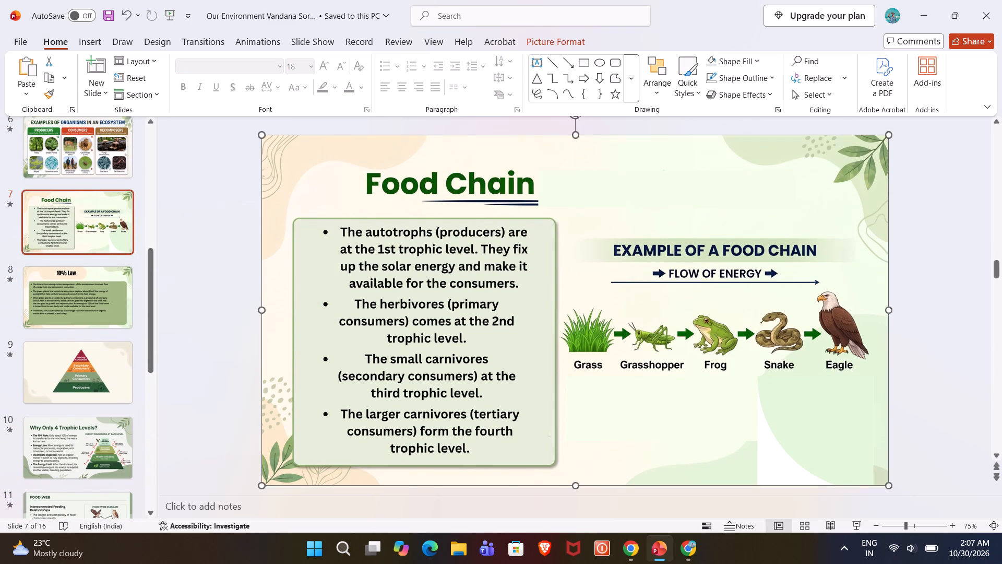
click(94, 289)
click(455, 234)
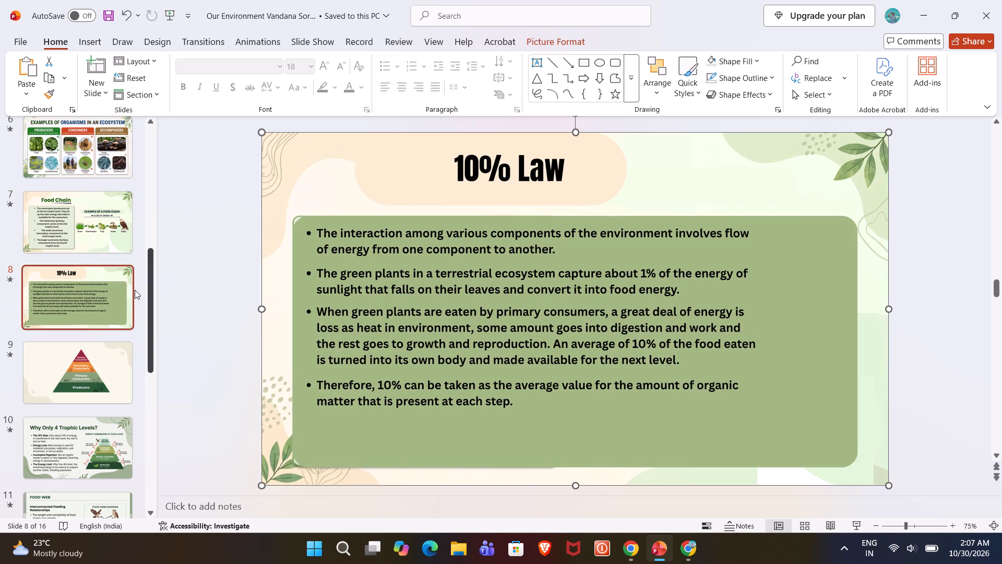
scroll(91, 280, down, 10)
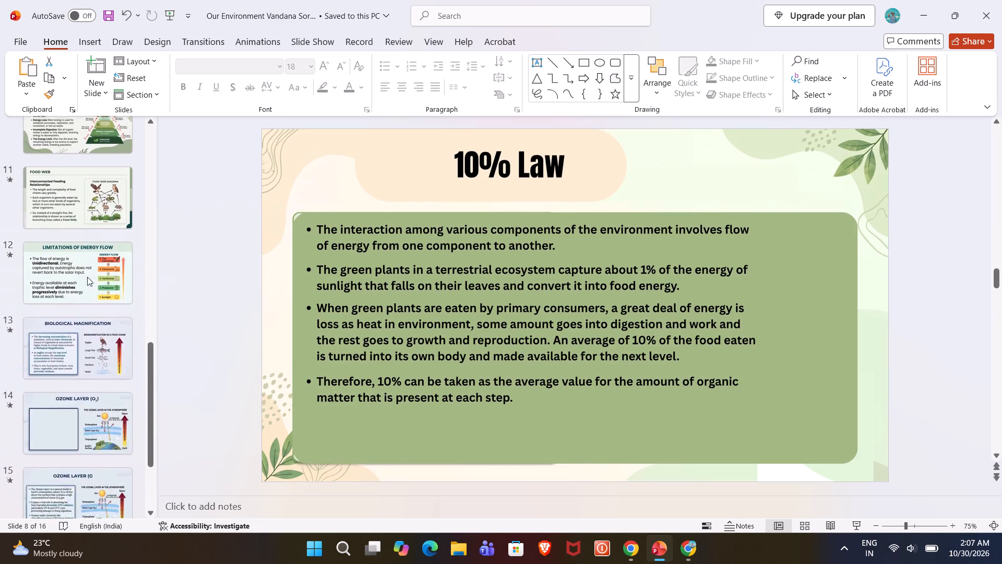
scroll(87, 277, down, 3)
scroll(81, 412, down, 4)
Insert a text box across the upper part of the empty blue frame on slide 14.
click(94, 331)
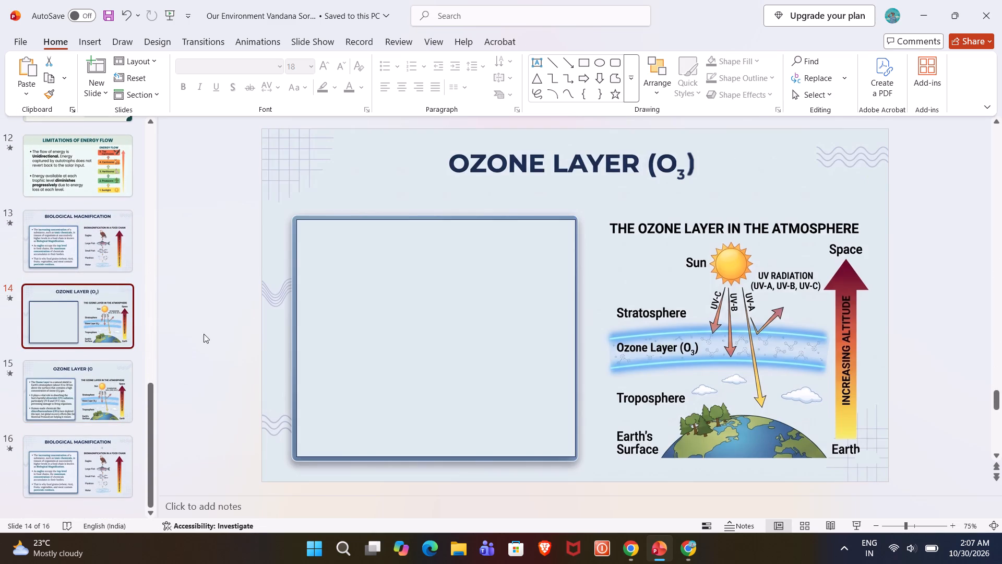
click(345, 251)
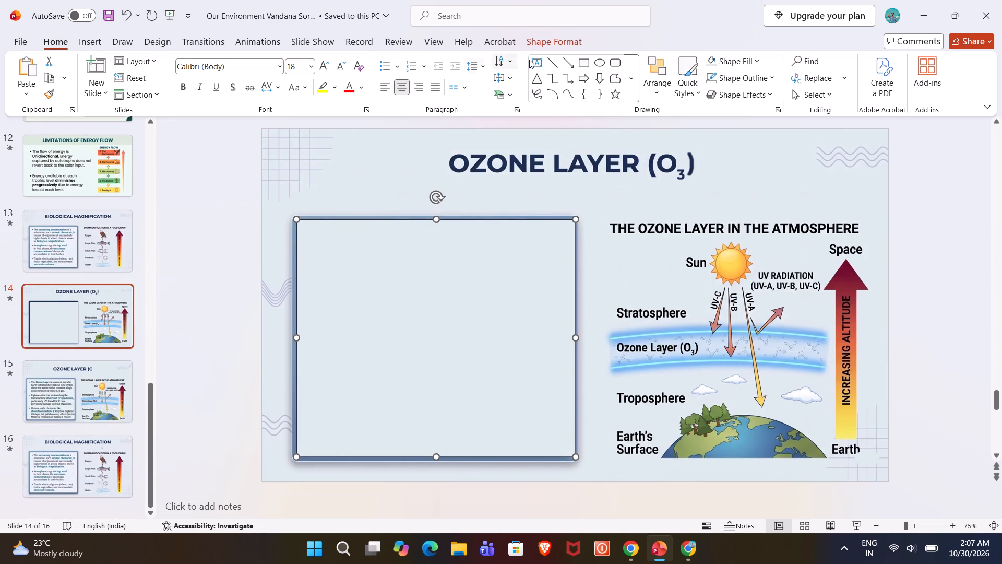
click(548, 62)
click(533, 61)
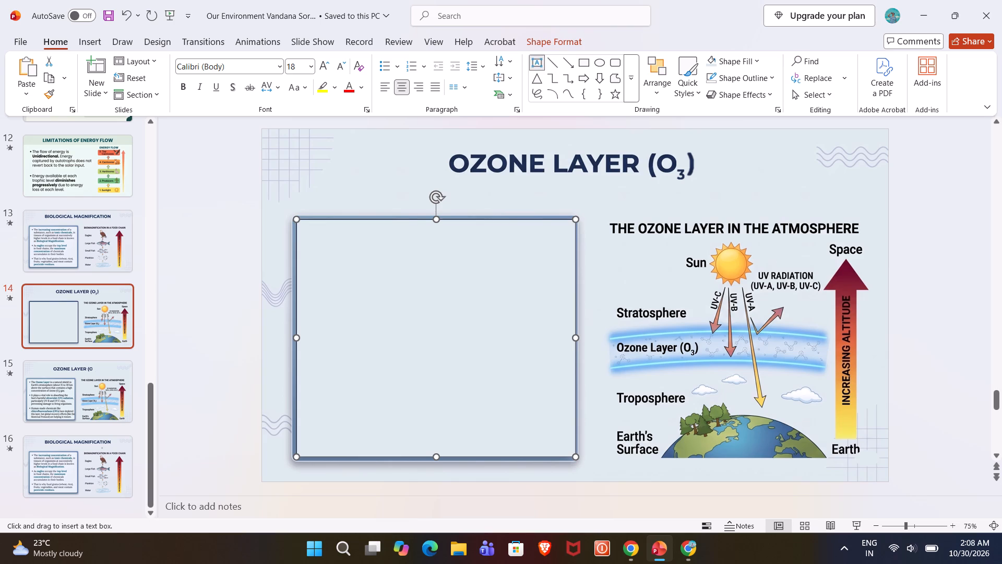
drag(304, 236, 547, 278)
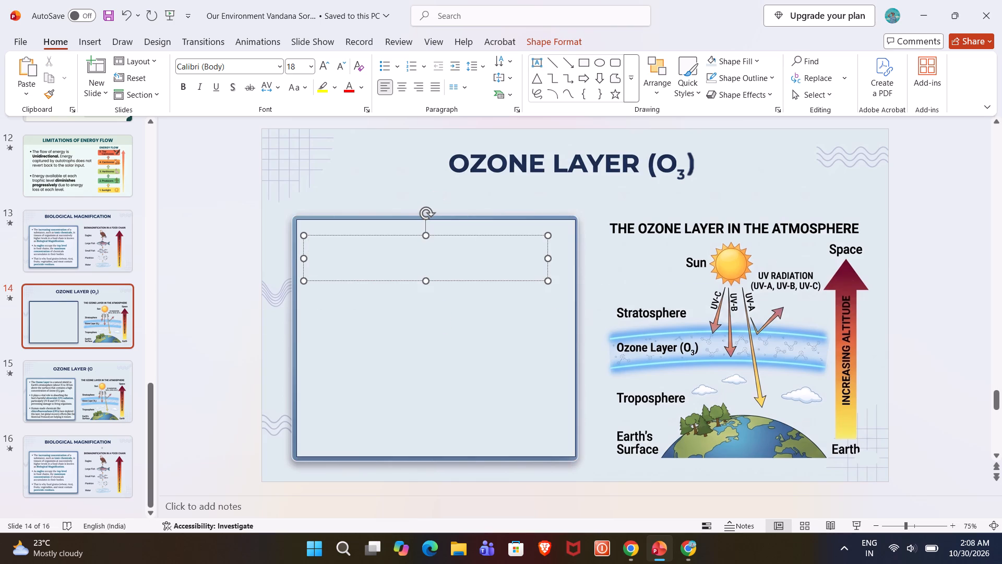
Enter the sentence "Ozone (O ) is a molecule formed by three atoms of oxygen." in the new text box, leaving a gap after the O.
text(Ozone)
key(space)
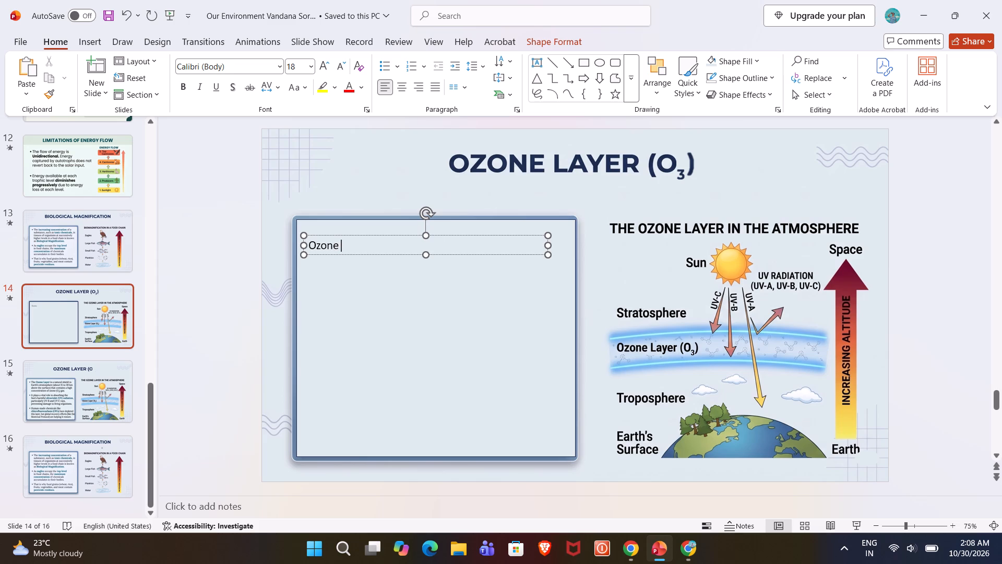
key(shift+parenleft)
key(shift+o)
key(space)
text())
key(space)
text(is)
key(space)
text(a)
key(space)
text(molecule)
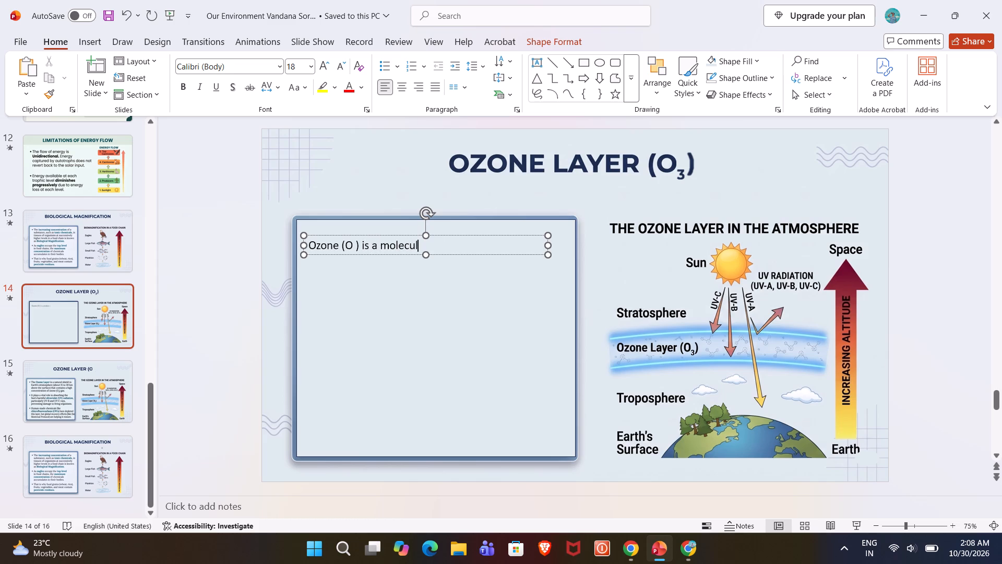
key(space)
text(formed)
key(space)
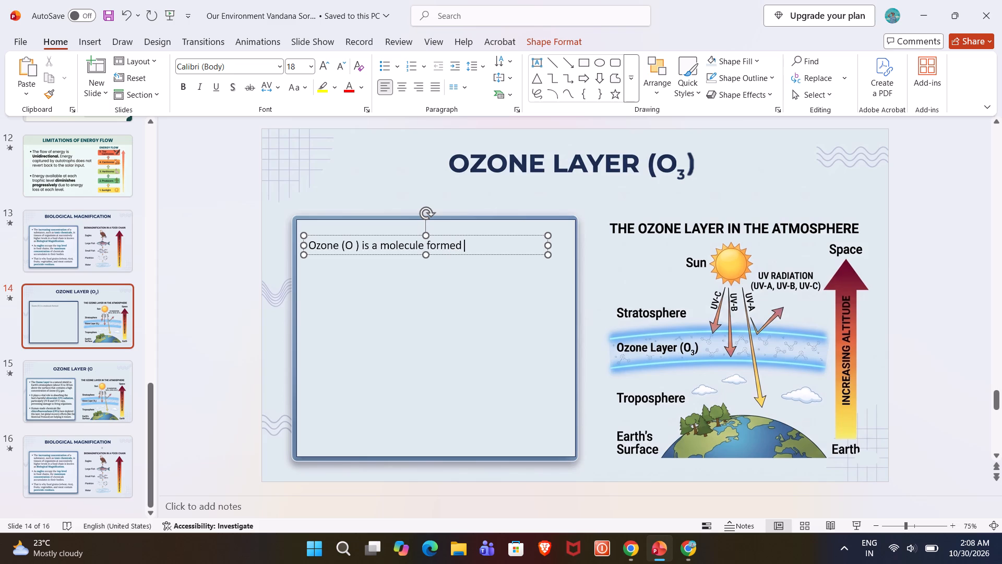
text(by)
key(space)
text(three)
key(space)
text(atoms)
key(space)
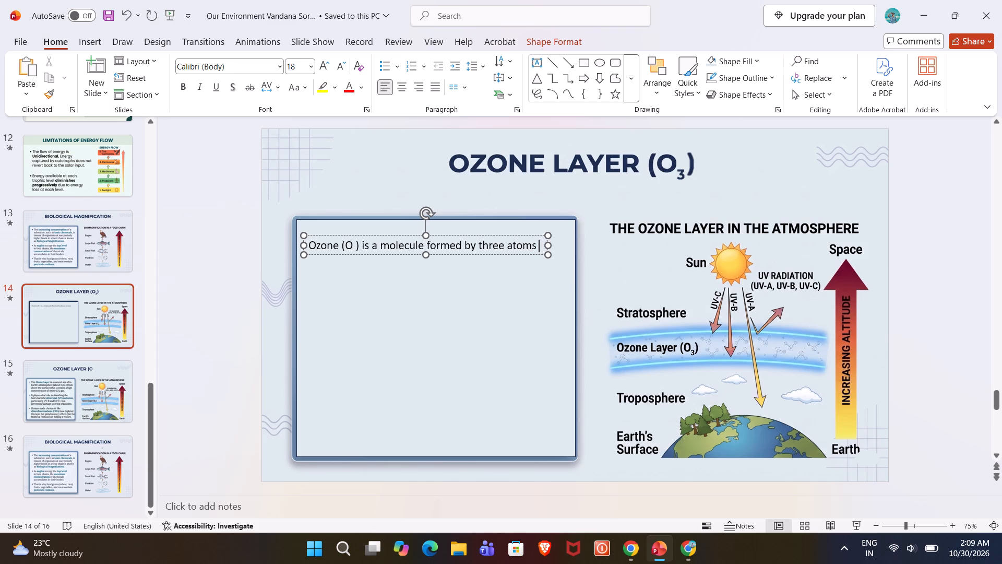
text(of oxyge)
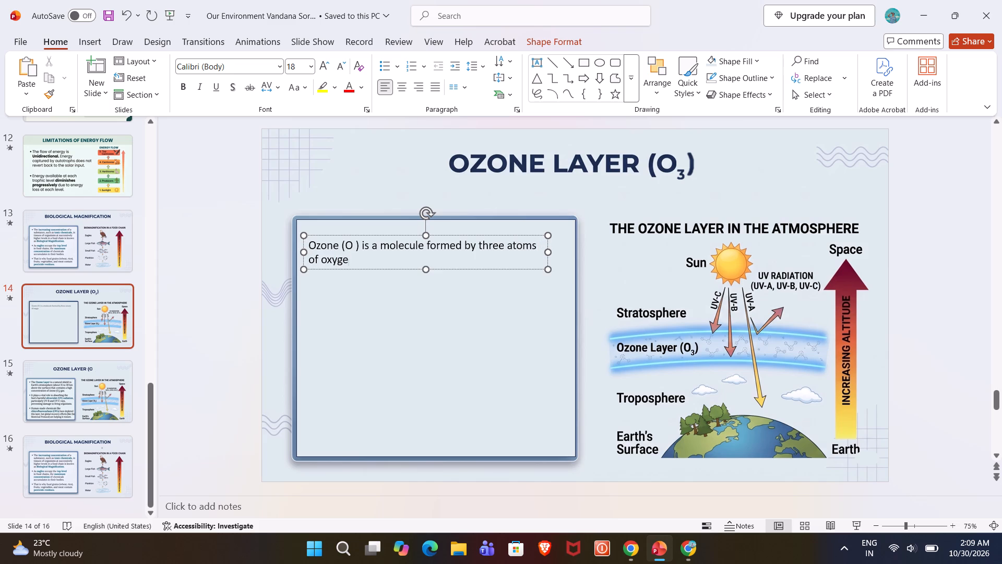
text(n.)
Widen the ozone text box rightward until it nearly reaches the blue frame's right edge.
drag(546, 251, 566, 252)
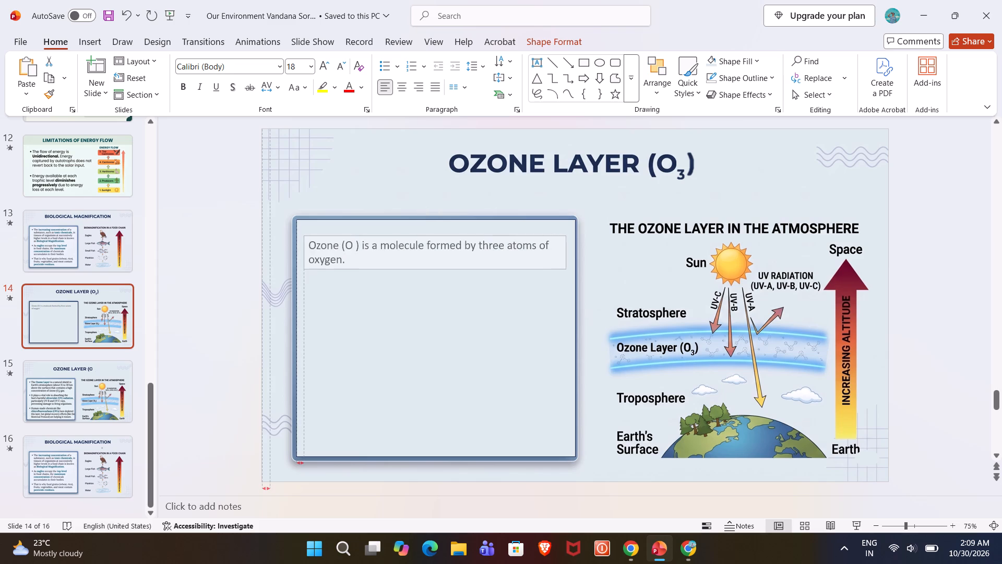
drag(566, 252, 567, 252)
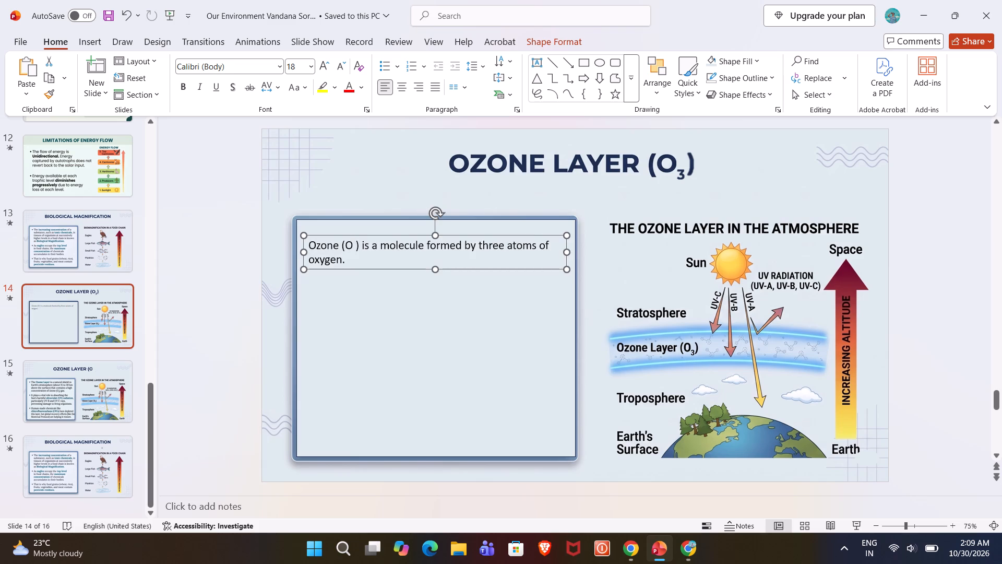
Add the sentence "Ozone is a deadly poison." after the first sentence in the ozone text box.
click(364, 253)
key(space)
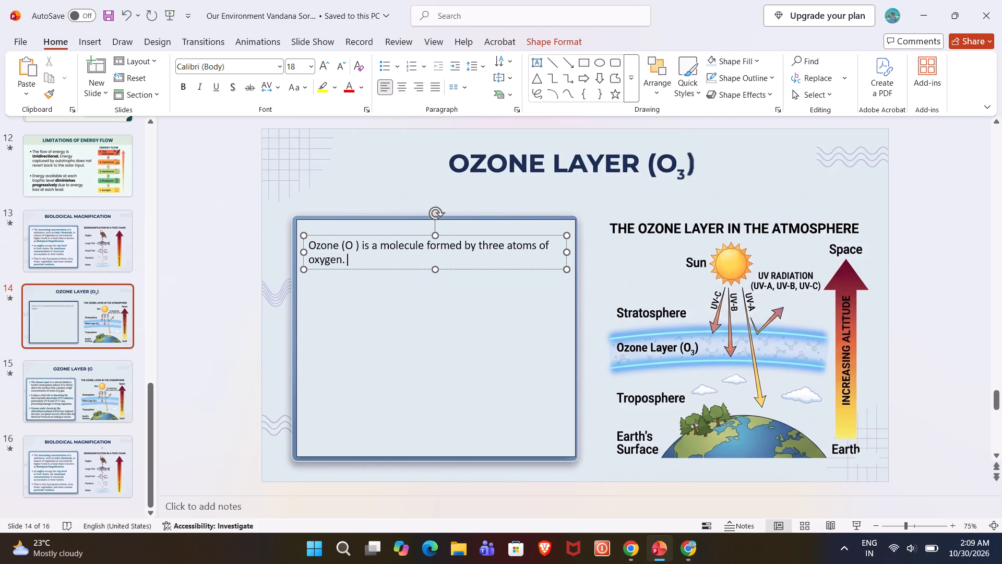
text(Ozone)
key(space)
text(is a)
key(space)
text(deadly)
key(space)
text(po)
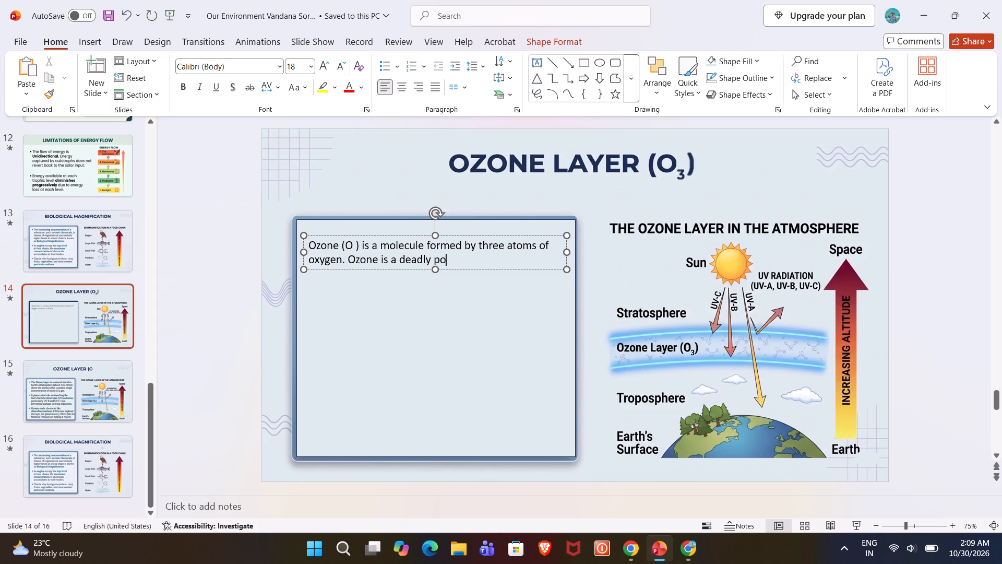
text(ison)
text(.)
key(space)
Continue the ozone text with "However, at higher levels of the atmosphere, it performs an essential function", leaving off the closing full stop.
text(However)
key(space)
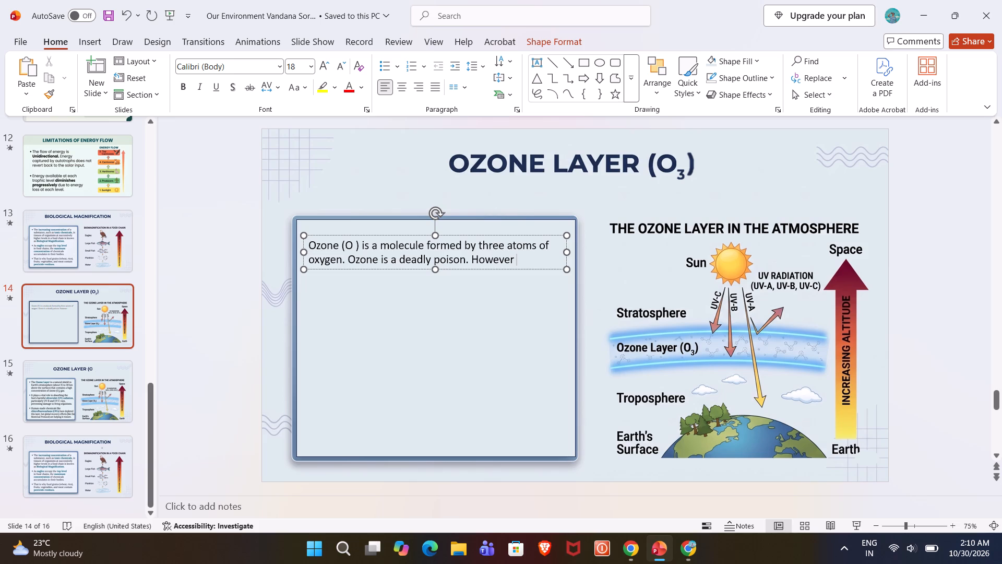
key(BackSpace)
text(, at higher leve)
key(l)
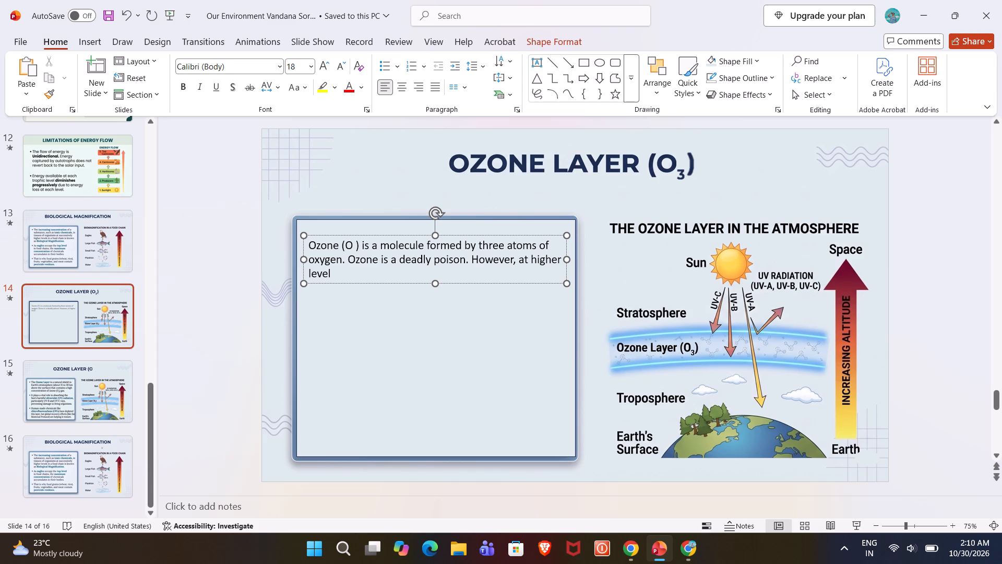
text(s of)
key(space)
text(the atmosphere)
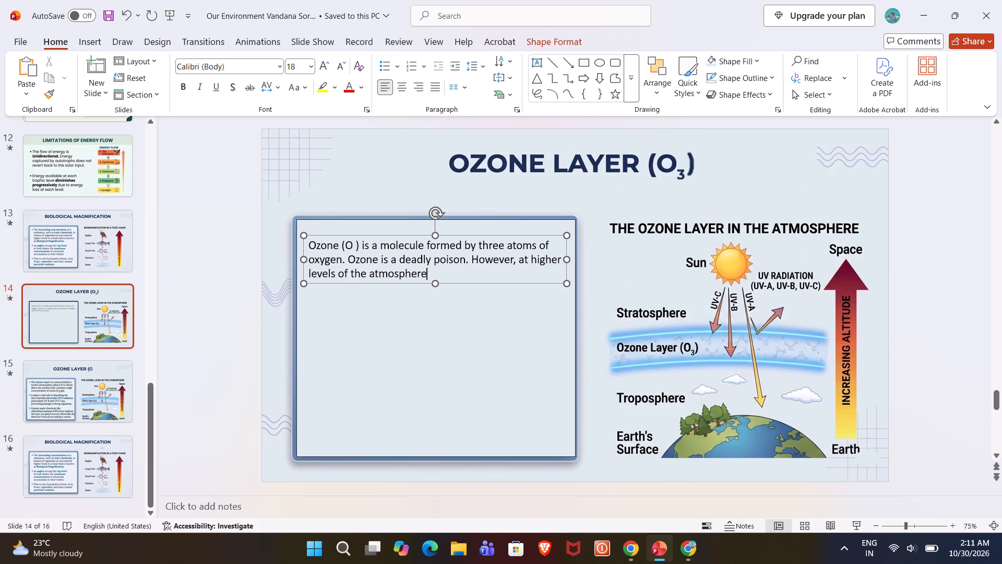
key(space)
key(BackSpace)
text(,)
key(space)
text(it per)
text(forms)
key(space)
text(an essential)
key(space)
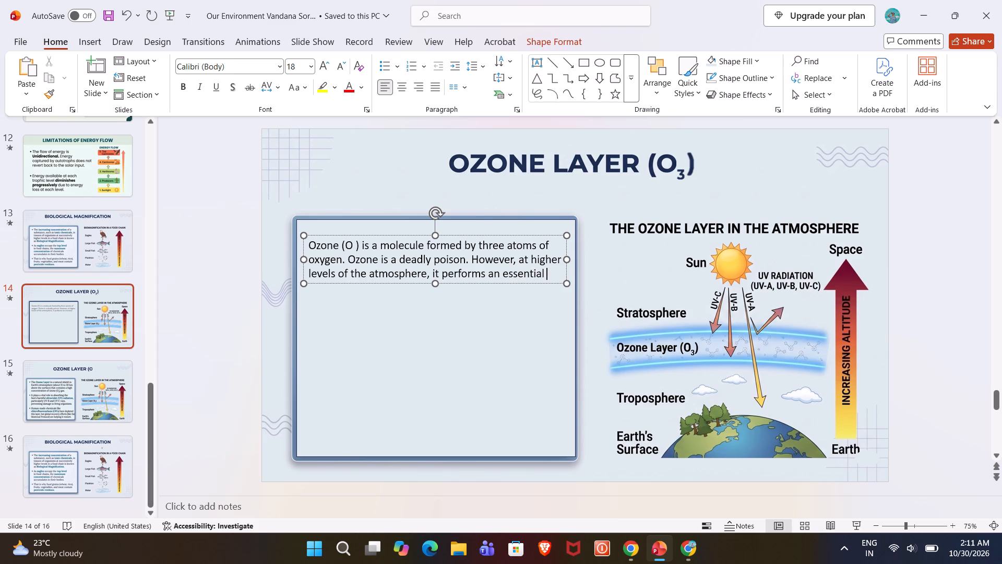
text(function)
key(space)
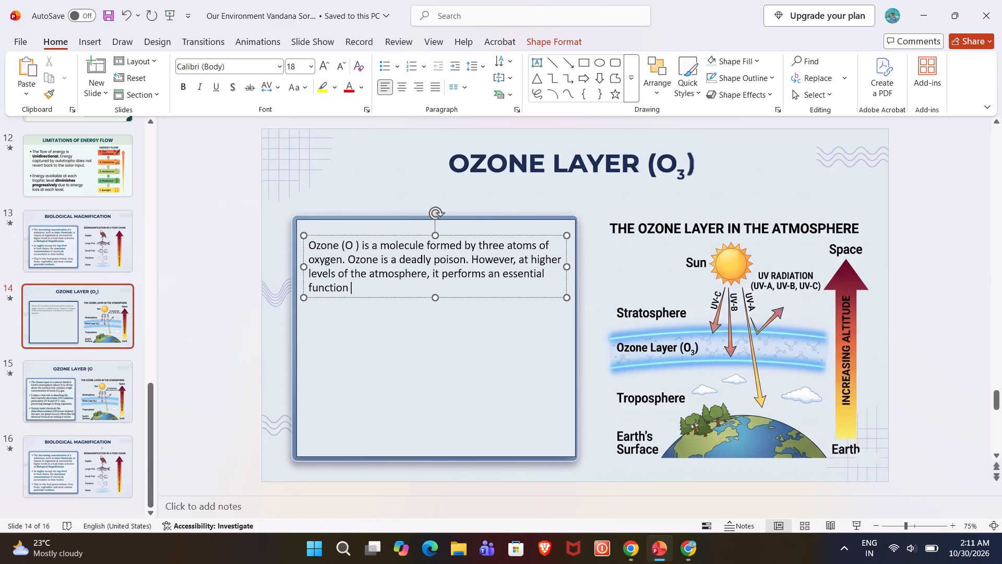
text(.)
key(space)
key(BackSpace)
key(BackSpace)
key(BackSpace)
End the sentence with a full stop and add "It shields the earth's surface from ultraviolet radiation from the Sun.".
text(. It shei)
text(lds)
key(space)
key(BackSpace)
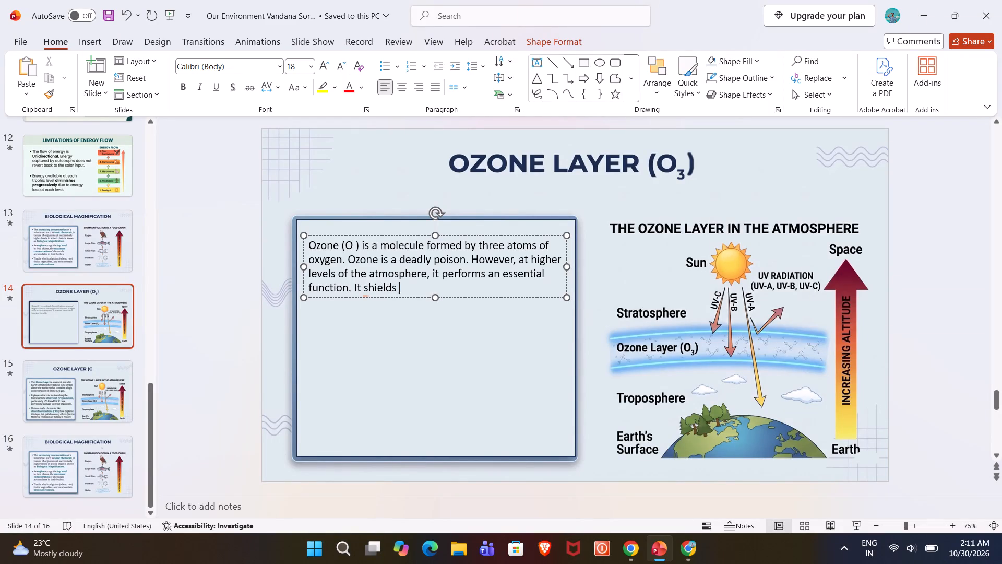
key(BackSpace)
key(BackSpace)
key(BackSpace)
text(lds)
key(space)
text(the earth's)
key(space)
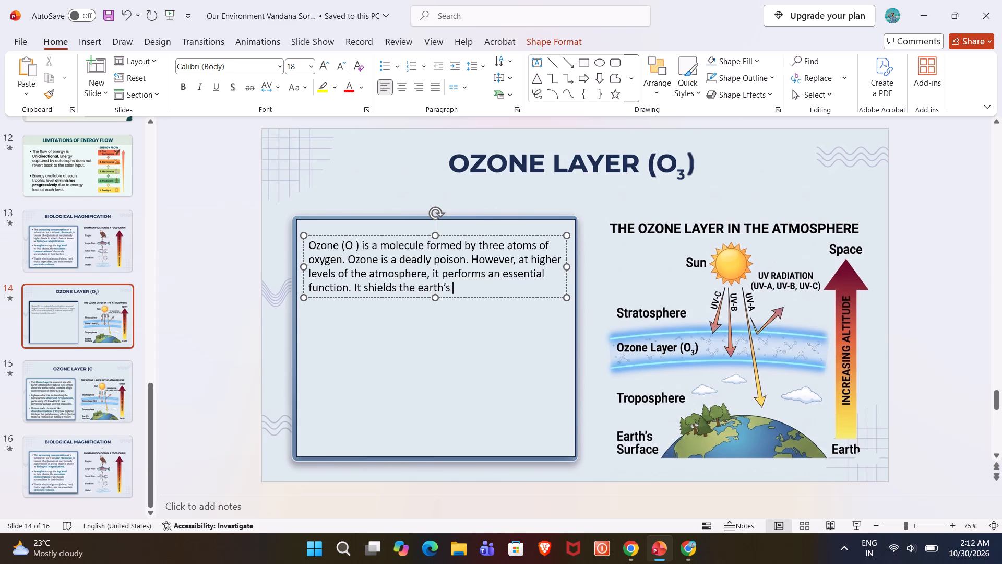
text(surface)
key(space)
text(from ultraviolet)
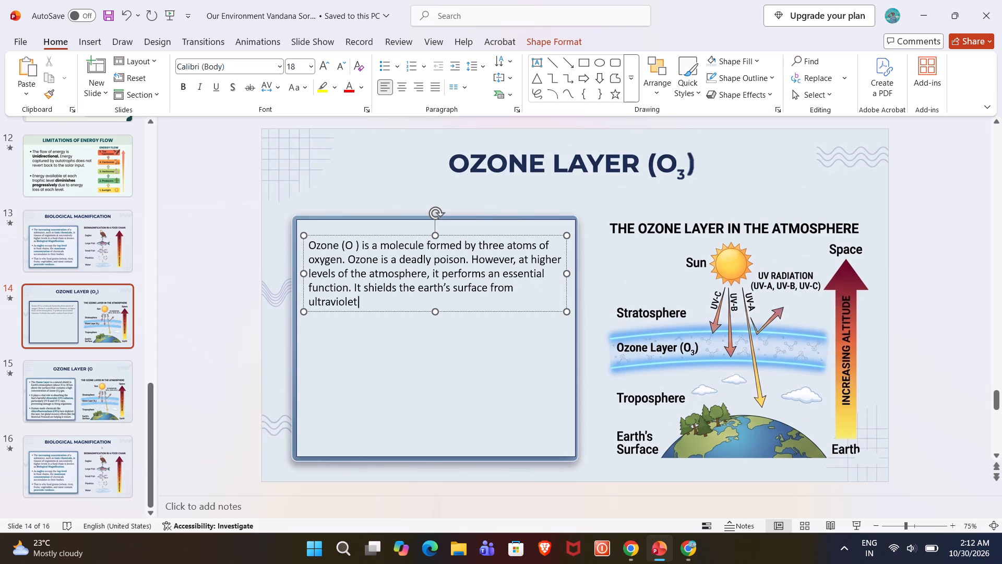
key(space)
text(radiation)
key(space)
text(from te s)
key(BackSpace)
key(BackSpace)
key(BackSpace)
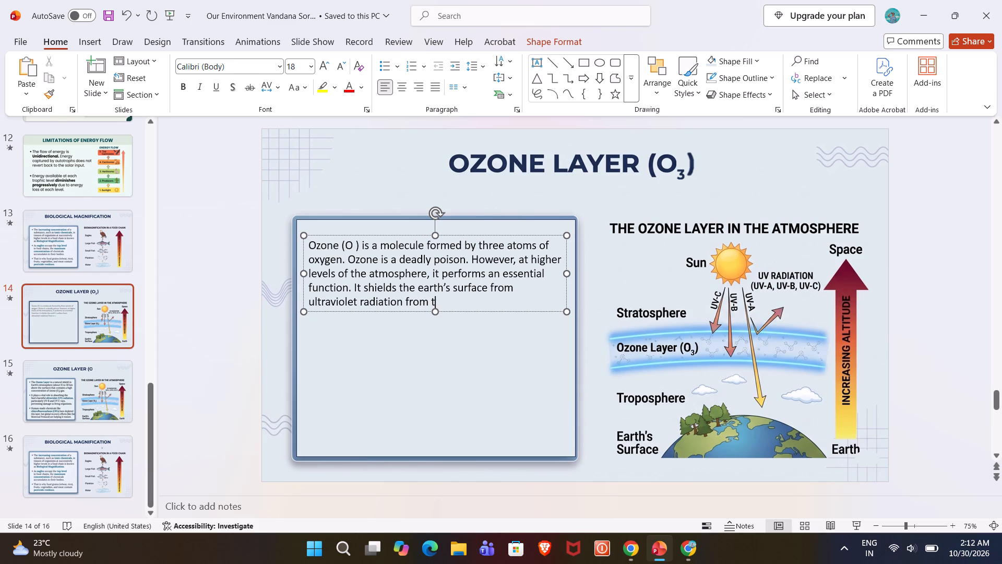
text(he su)
key(m)
key(BackSpace)
text(n)
key(space)
key(BackSpace)
key(BackSpace)
key(BackSpace)
key(BackSpace)
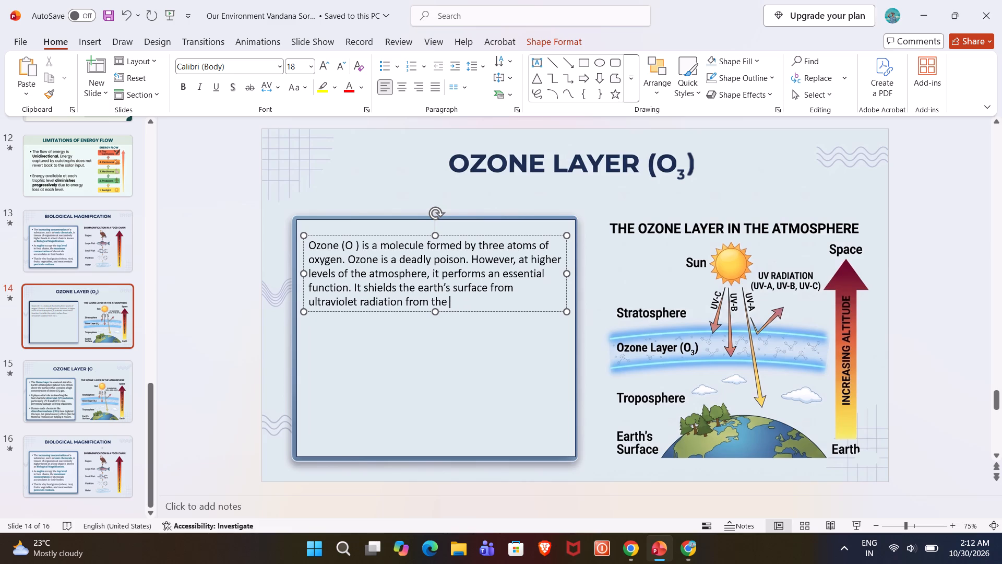
text(Sun.)
key(space)
Continue the ozone text with "This radiation is highly damaging to oraganisms and can".
key(shift+t)
text(his radiation)
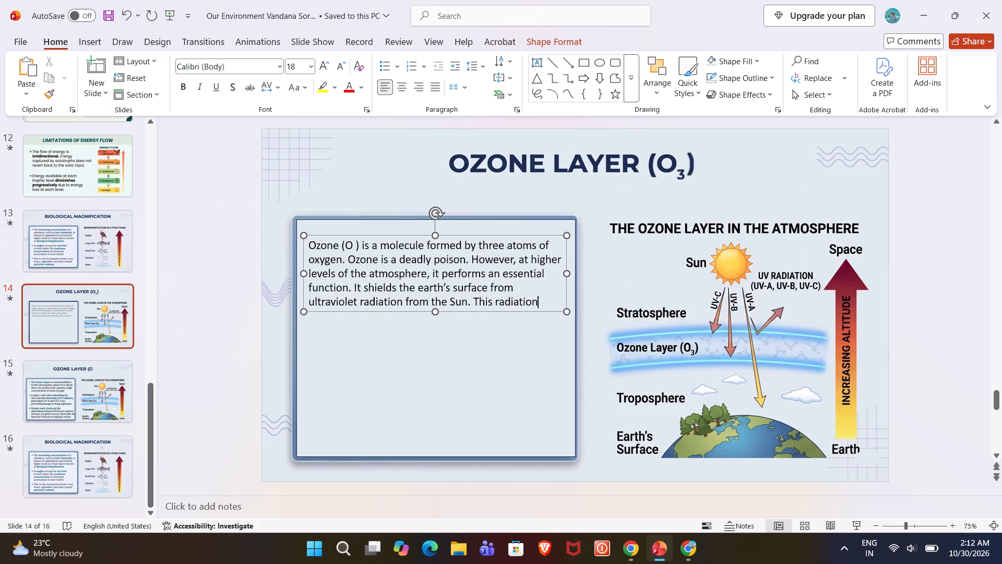
key(space)
text(is highly)
key(space)
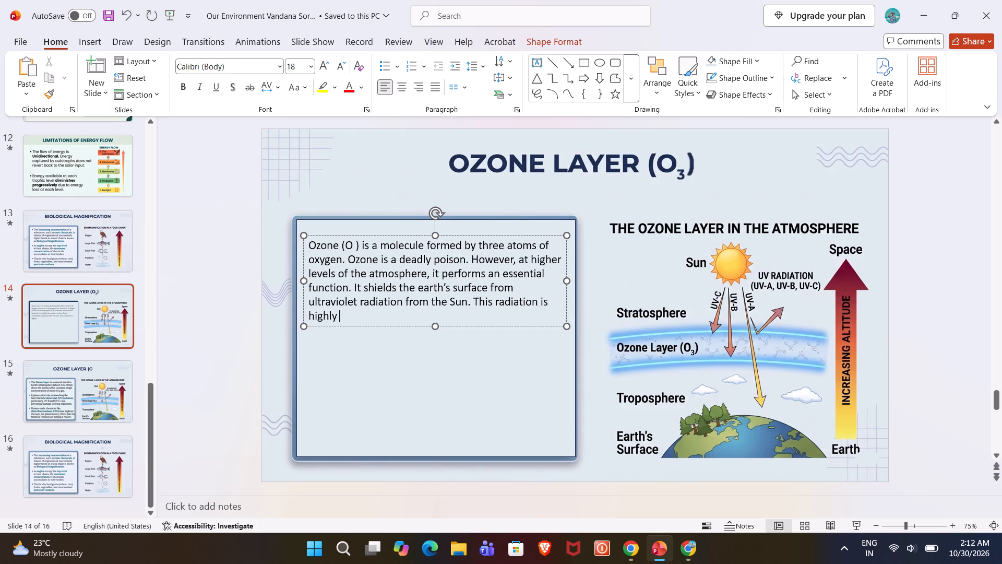
text(damaging)
key(space)
text(to oraganisms)
key(space)
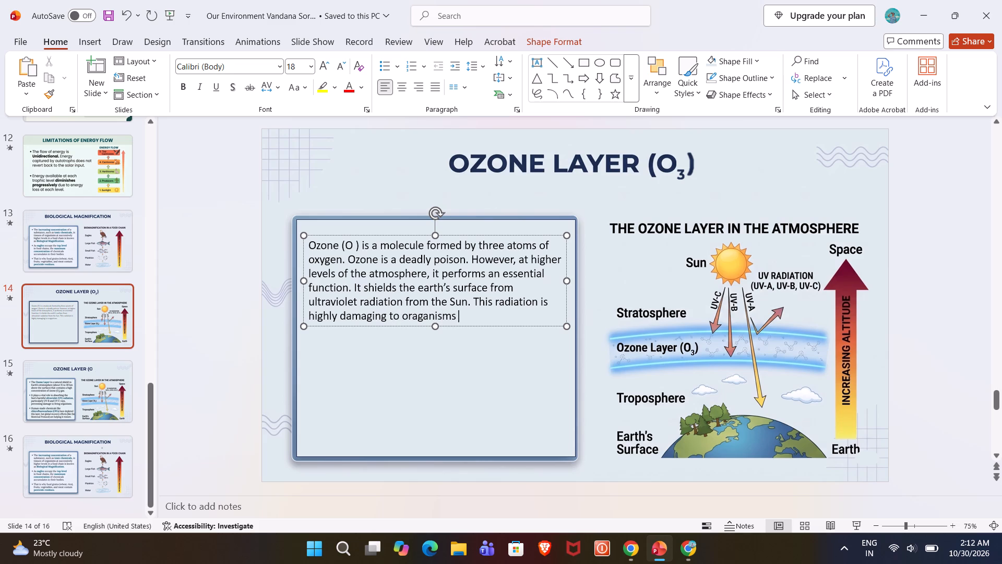
text(and can)
key(space)
Correct the misspelled word "oraganisms" to "organisms" and return to the end of the ozone text.
key(Left)
key(Left)
key(Left)
key(Left)
key(Left)
key(Left)
key(Left)
key(Left)
key(Left)
key(Left)
key(Left)
key(Left)
key(Left)
key(Left)
key(Left)
key(Left)
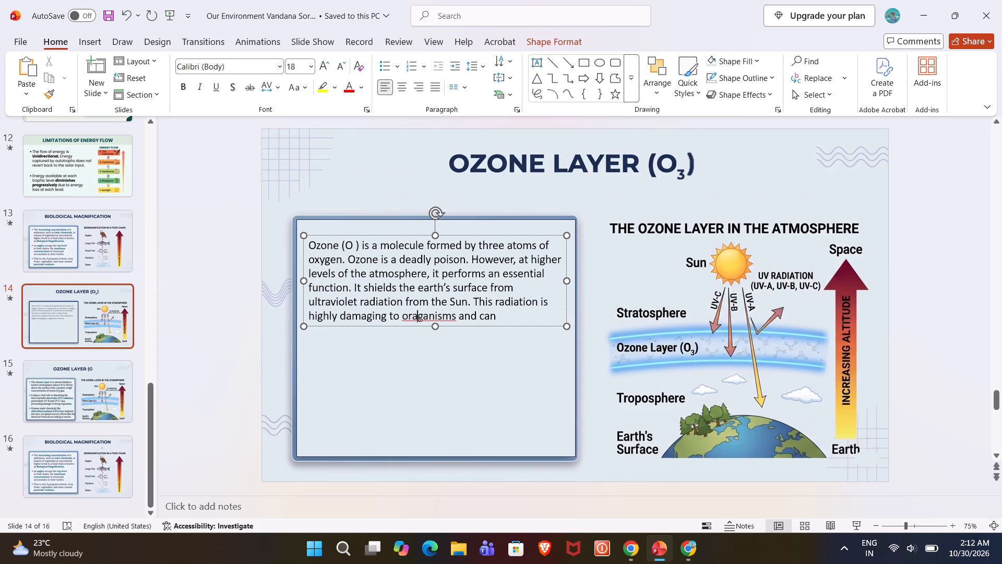
key(BackSpace)
key(Right)
key(Right)
key(Right)
key(Right)
key(Right)
key(Right)
key(Right)
key(Right)
key(Right)
key(Right)
key(Right)
key(Right)
key(Right)
key(Right)
key(Right)
key(Right)
key(Right)
key(Right)
key(Right)
key(Right)
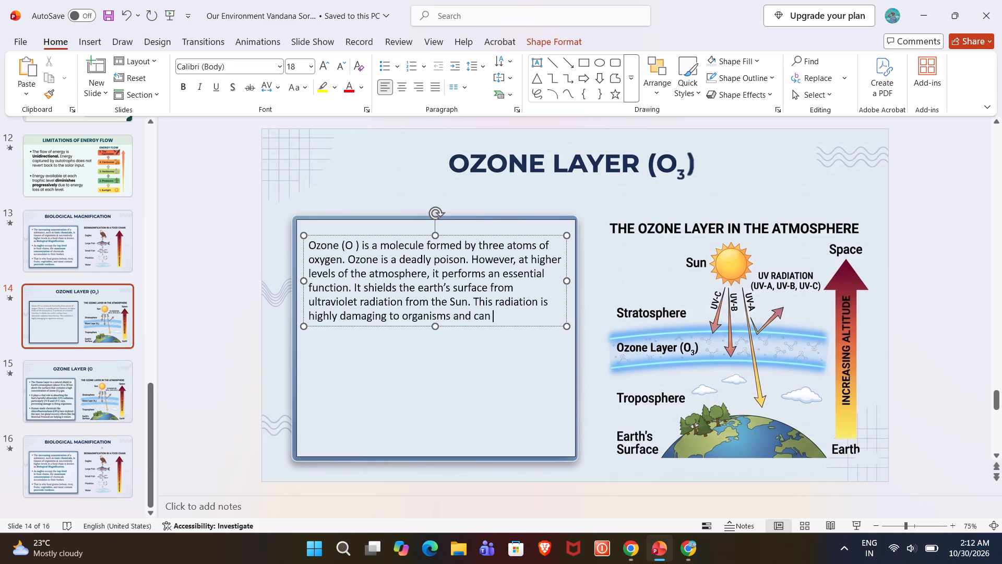
Complete the radiation sentence with "cause skin cancer in humans.".
text(cause skin cancer)
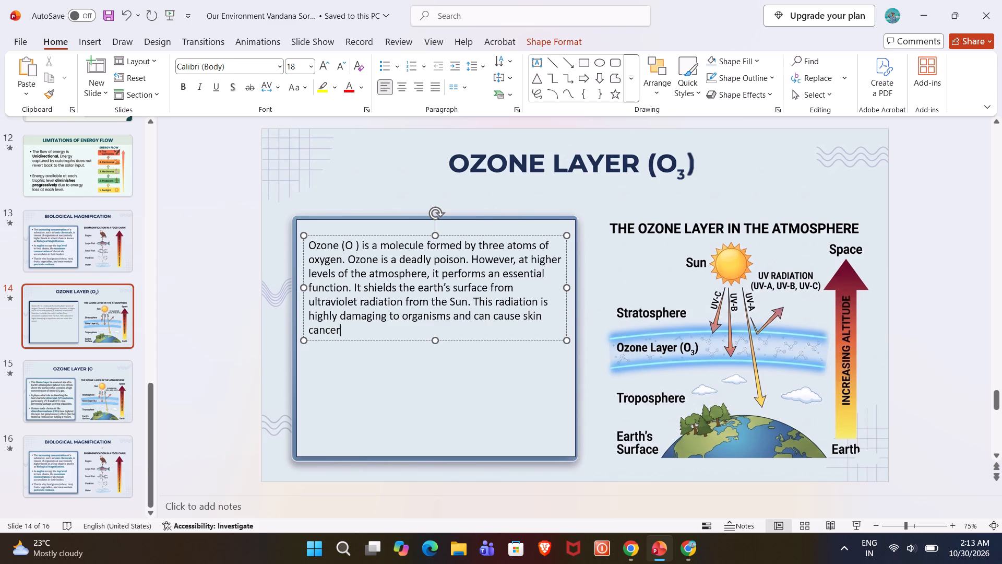
text(in)
key(space)
key(BackSpace)
key(BackSpace)
key(BackSpace)
key(space)
text(in humans)
key(period)
Leave a blank line below the ozone paragraph and begin a new one with "Ozone at the higher levels of the atmosphere is a product".
key(Return)
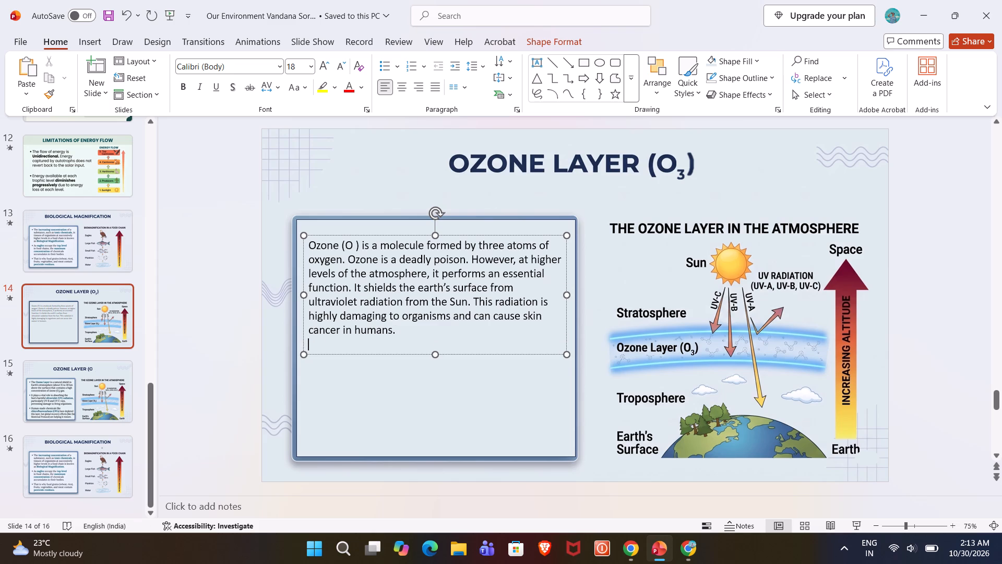
key(Return)
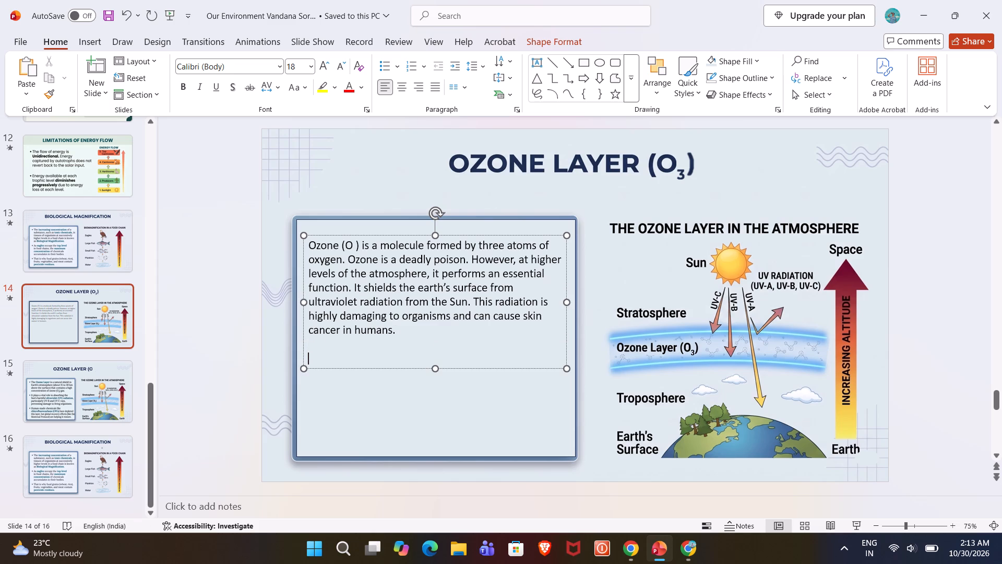
key(shift+o)
text(zone)
key(space)
text(at the higher levels)
key(space)
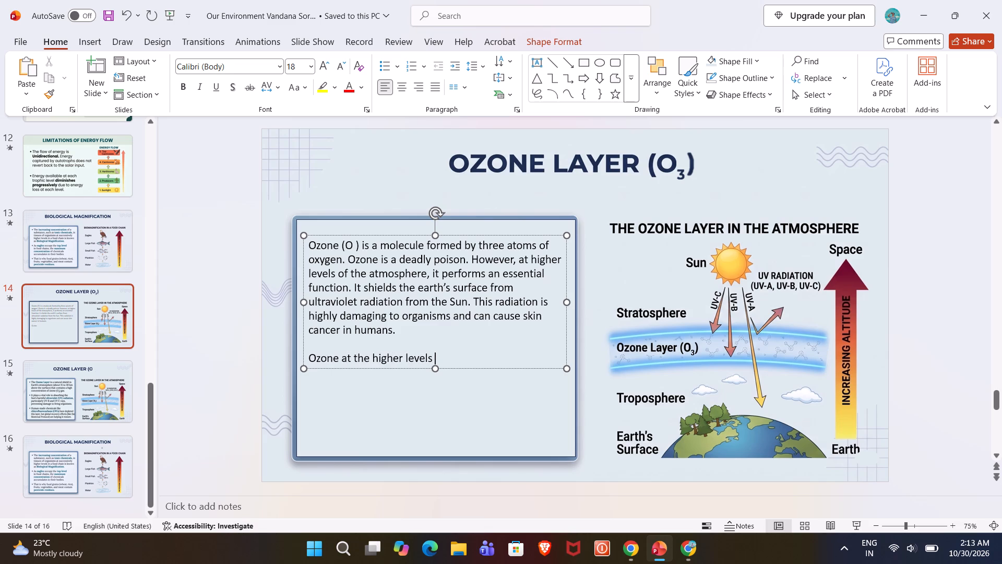
text(of the atmosphere)
key(space)
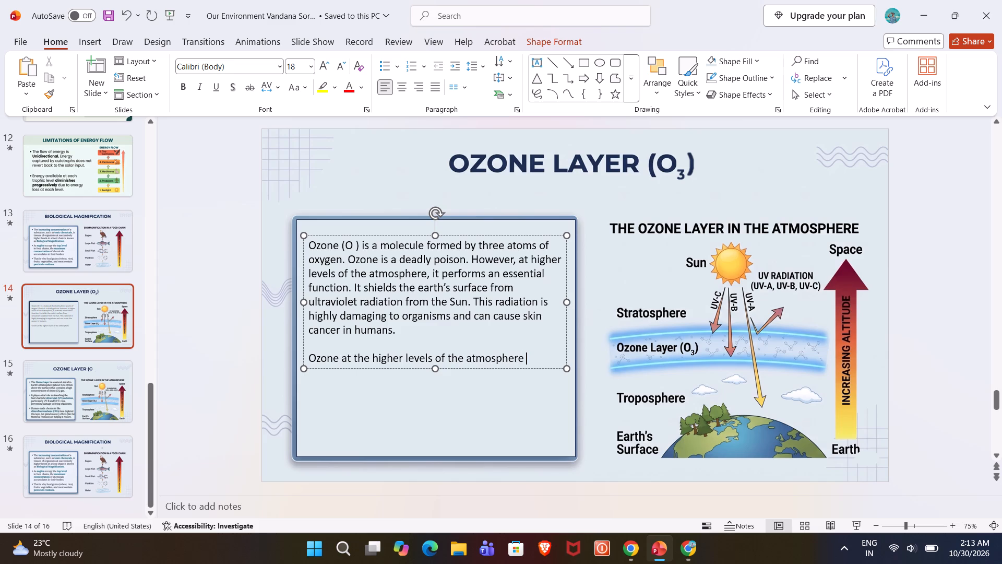
text(is a)
key(space)
text(product)
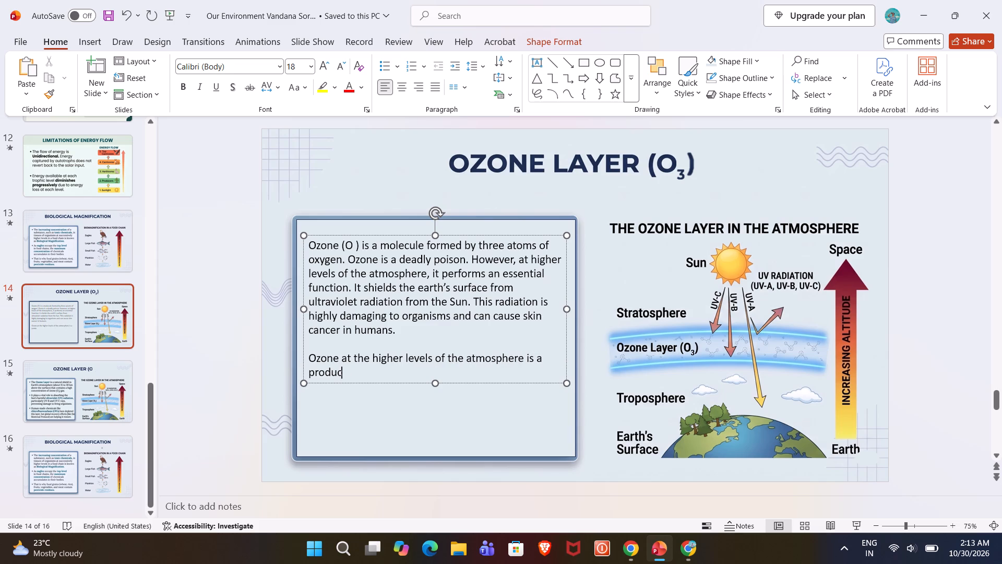
key(space)
Continue the second ozone paragraph with "of UV radiation acting".
text(of u)
key(BackSpace)
text(UV)
key(space)
text(radiations)
key(space)
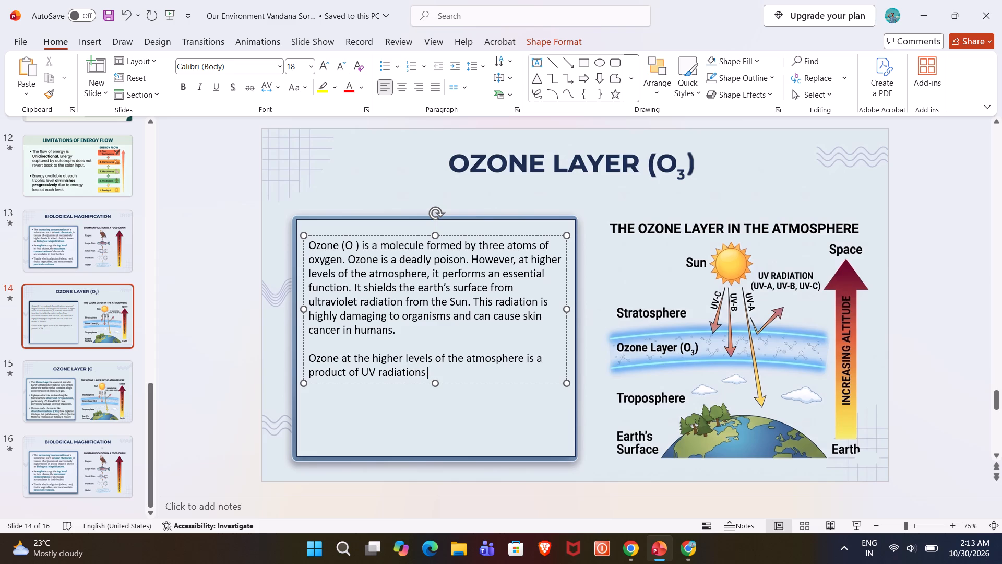
key(BackSpace)
key(BackSpace)
key(space)
text(acting)
key(space)
Complete the second paragraph with "on O .", leaving a space between the O and the full stop.
text(on)
key(space)
key(shift+parenright)
key(BackSpace)
key(shift+o)
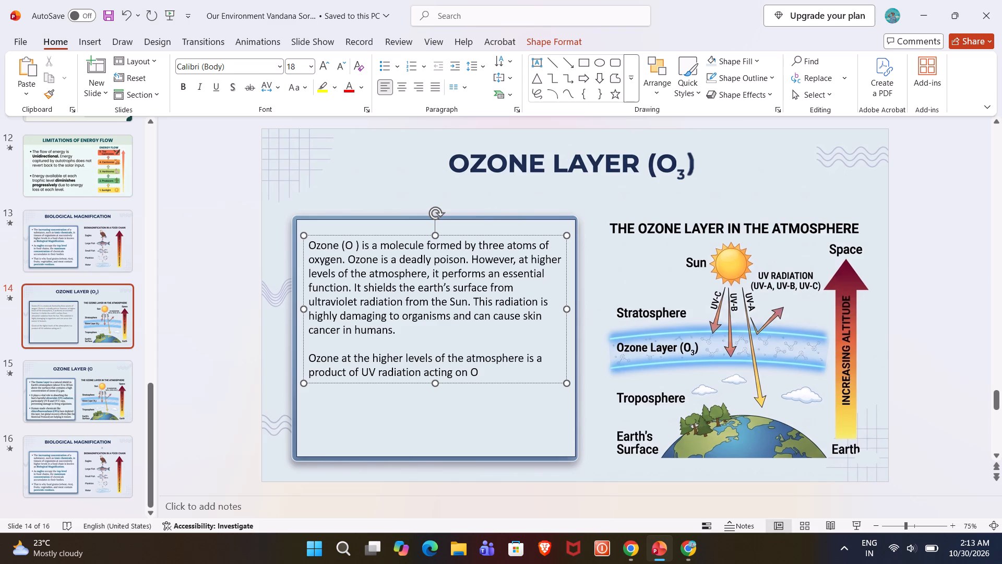
key(2)
key(BackSpace)
key(space)
key(period)
Leave a blank line and begin a third paragraph with "The UV radiations split apart".
key(Return)
key(Return)
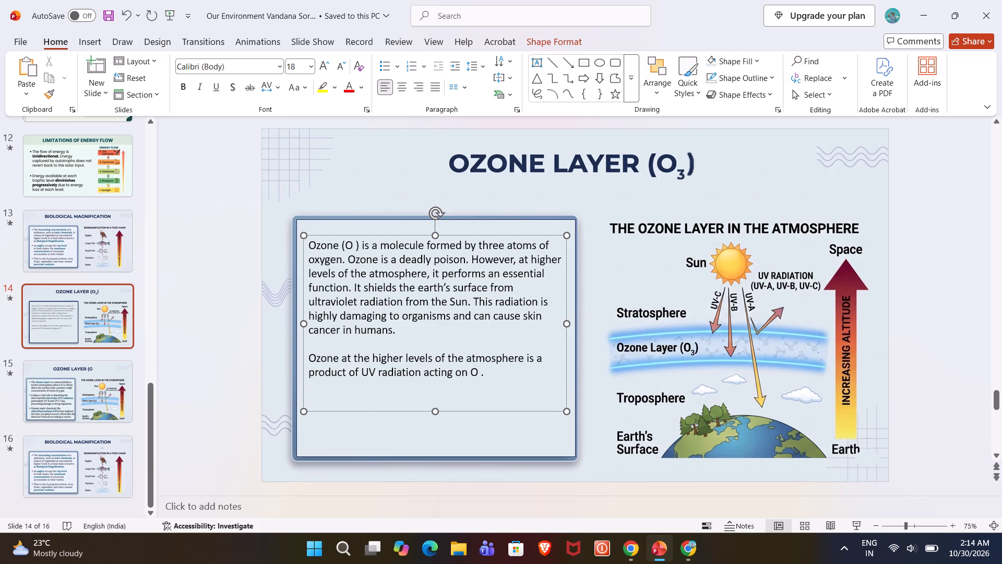
text(The Uv)
key(BackSpace)
text(V)
key(space)
text(radiations)
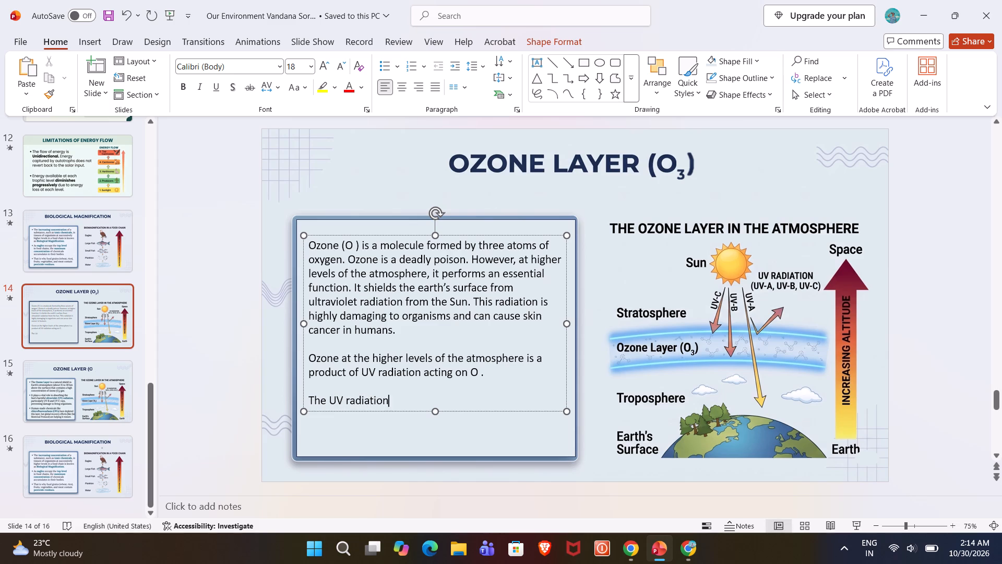
key(space)
text(split)
key(space)
text(apart)
key(space)
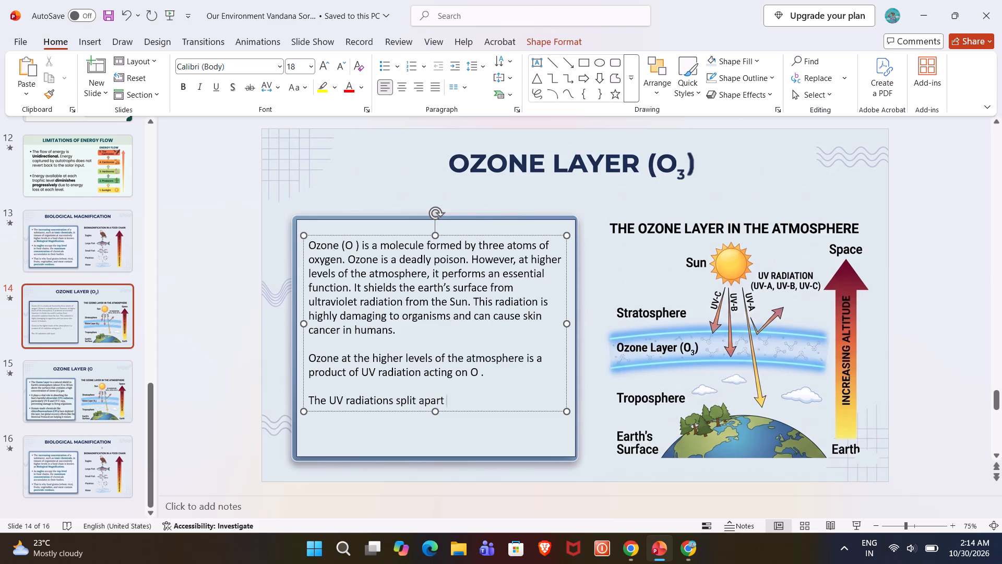
Complete the sentence with "molecular O into free atoms.", leaving two spaces after the O.
text(molecular)
key(space)
text(O)
key(space)
key(space)
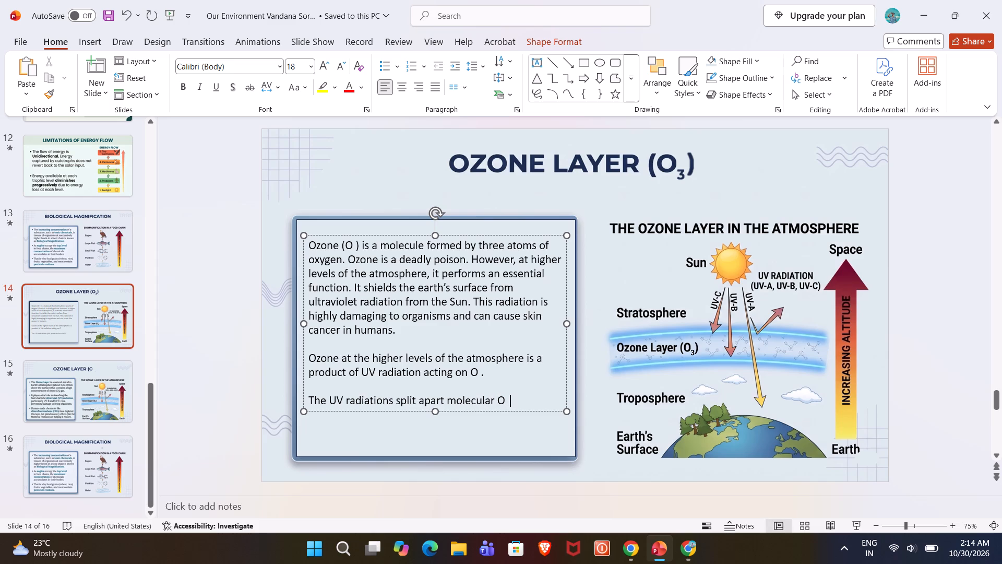
text(into)
key(space)
text(free)
key(space)
text(atoms)
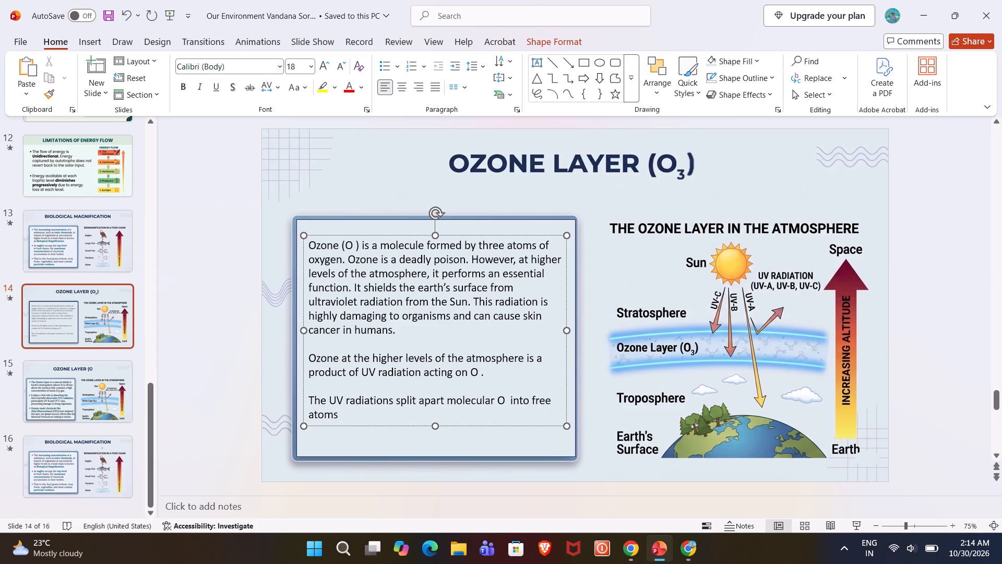
key(period)
Begin a new line directly below with "These atoms then combine".
key(Return)
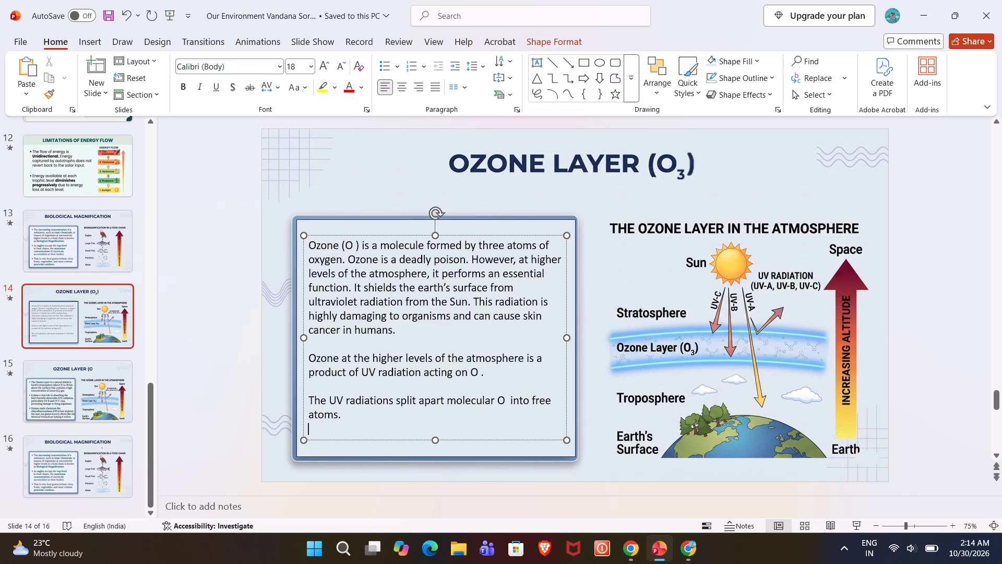
text(Thes e)
key(BackSpace)
key(BackSpace)
text(e)
key(space)
text(atoms them)
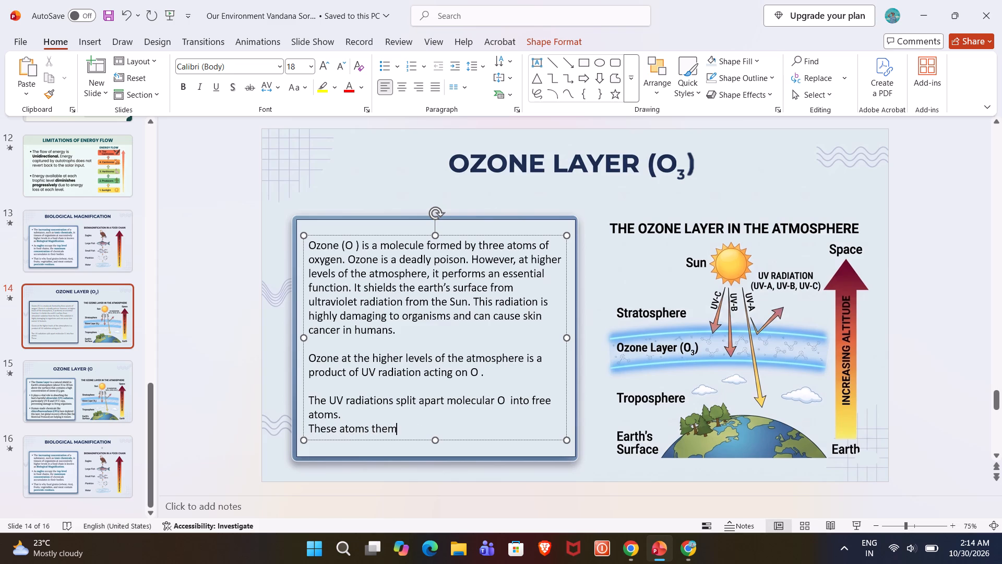
key(space)
key(BackSpace)
key(BackSpace)
text(n combine)
key(space)
Complete the sentence with "to form Ozone." and add an empty line after it.
key(i)
key(BackSpace)
text(to fm)
key(BackSpace)
text(orm)
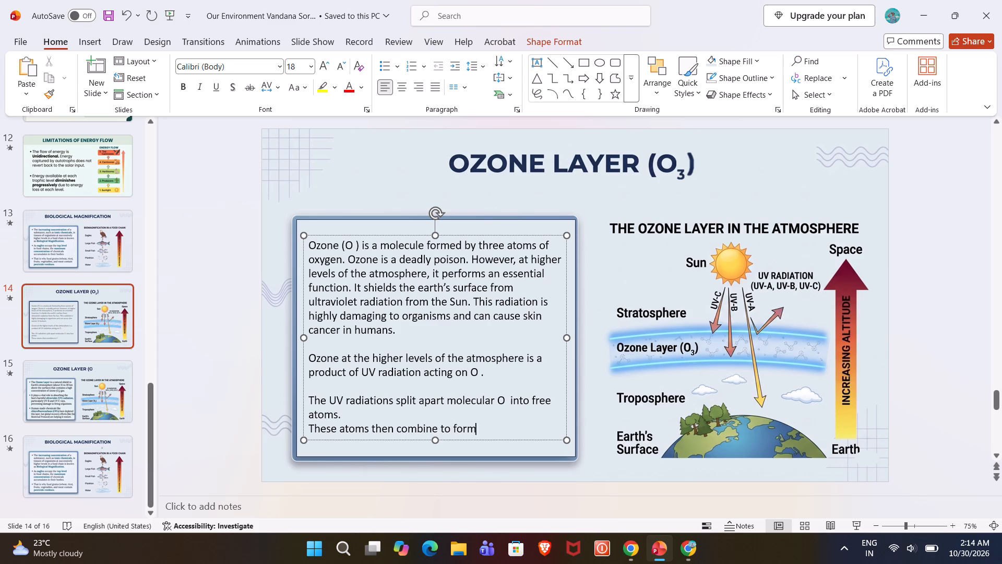
key(space)
text(Ozone)
key(period)
key(Return)
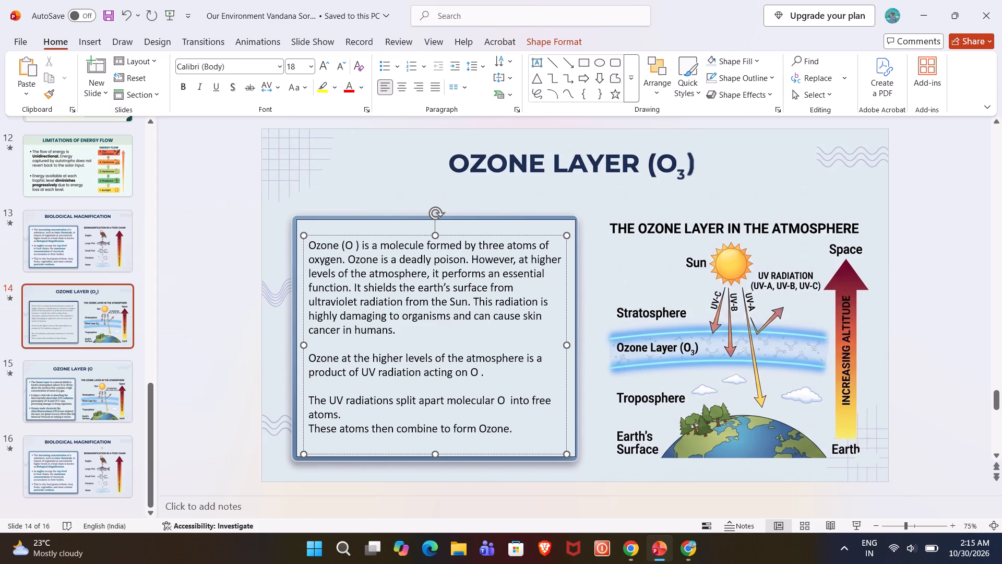
Move the ozone text box slightly upward and left inside the blue frame on slide 14.
drag(417, 235, 413, 225)
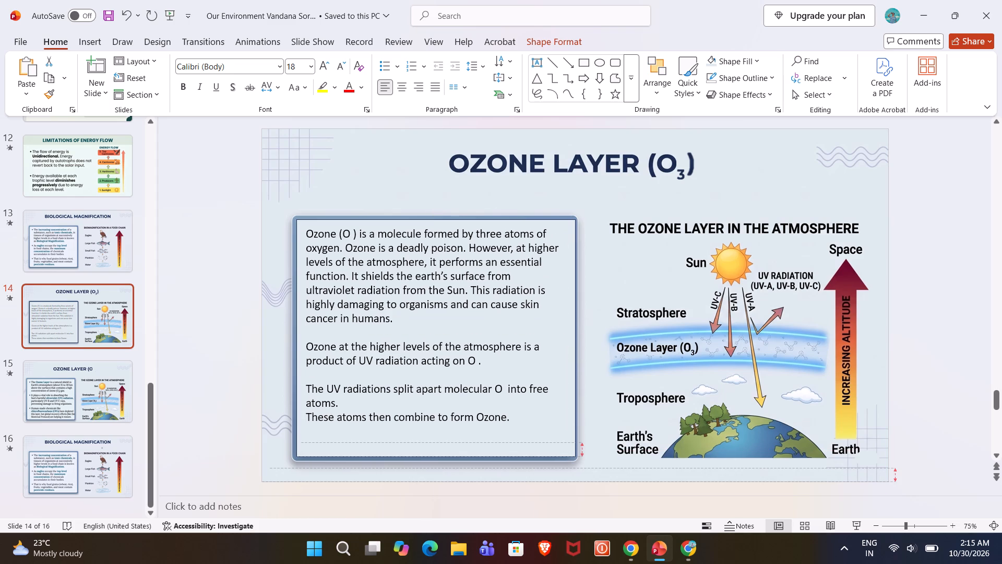
drag(413, 225, 413, 224)
Nudge the ozone text box slightly higher inside the blue frame on slide 14.
drag(413, 224, 411, 220)
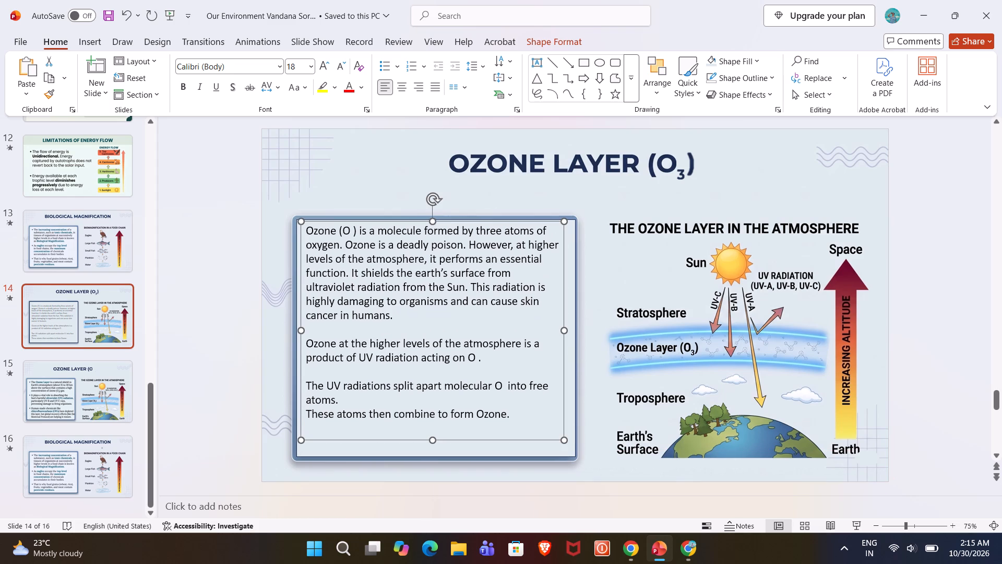
Below "These atoms then combine to form Ozone.", start an equation line with O, two spaces and a right arrow.
click(515, 414)
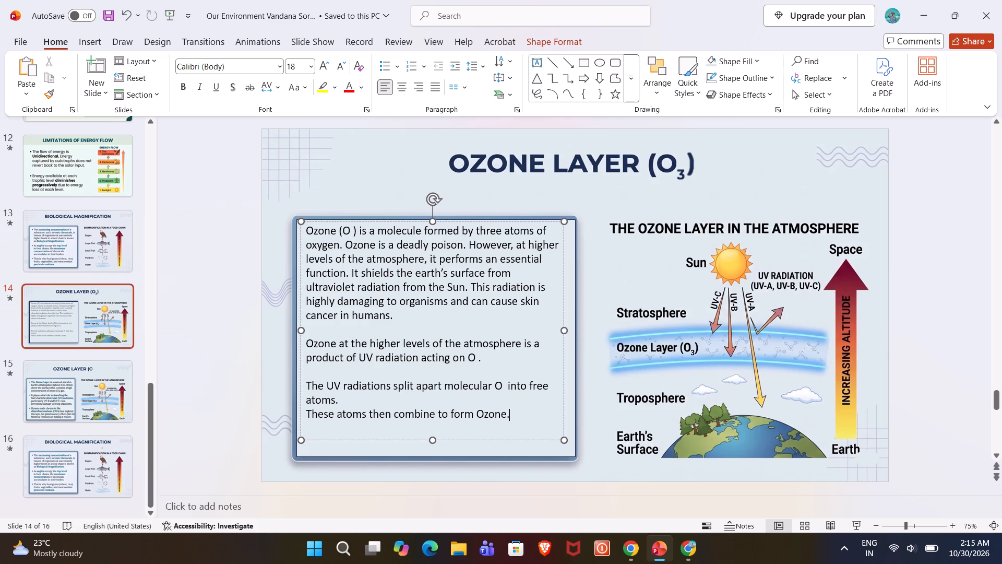
key(Return)
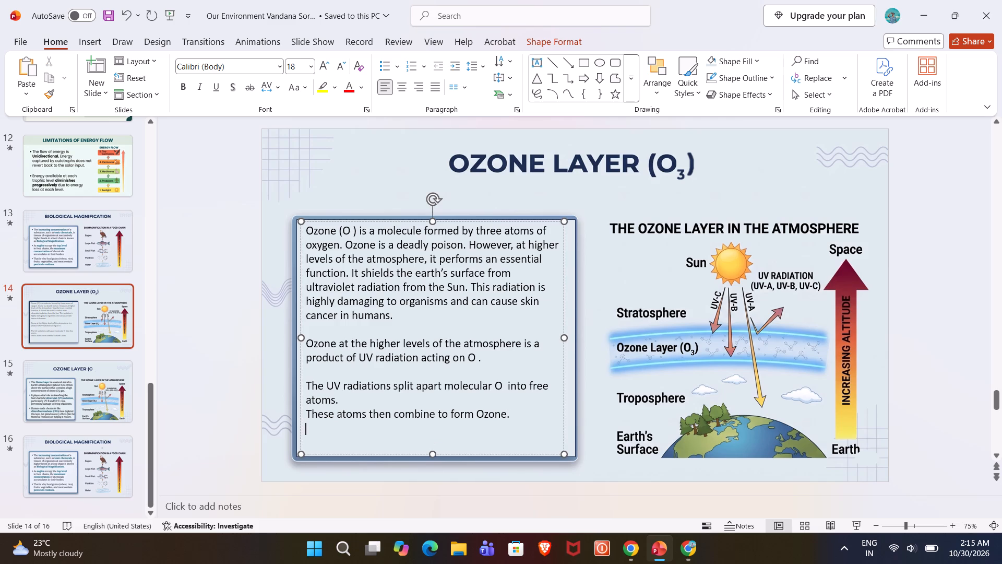
key(shift+o)
key(space)
key(space)
key(minus)
key(period)
key(BackSpace)
text(>)
key(space)
key(BackSpace)
key(BackSpace)
key(minus)
text(>)
key(space)
Complete the first equation with "O + O" after the arrow.
key(shift+o)
key(space)
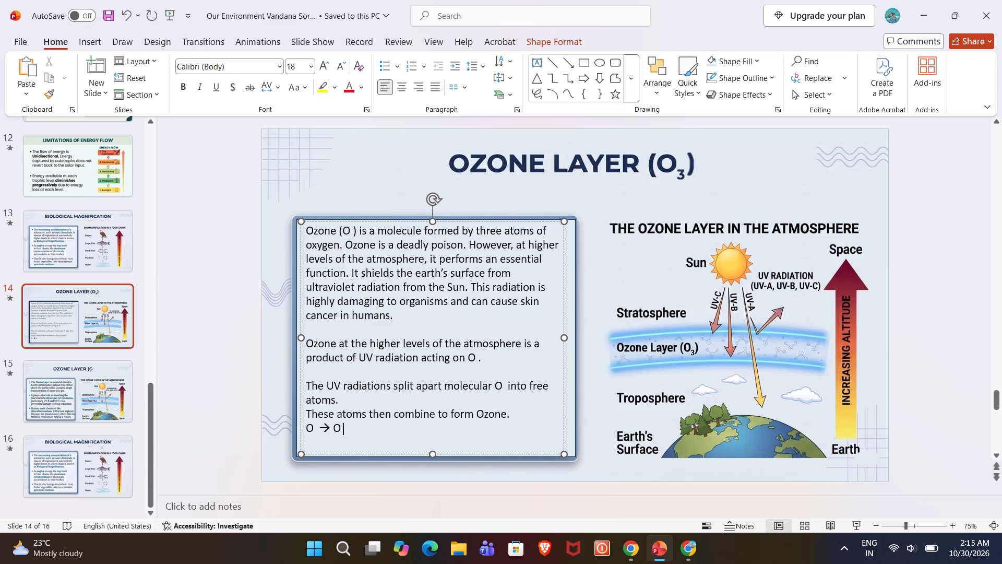
text(=)
key(BackSpace)
text(+)
key(space)
key(shift+o)
Begin a second equation line with "O" directly below the first equation.
key(Return)
key(shift+o)
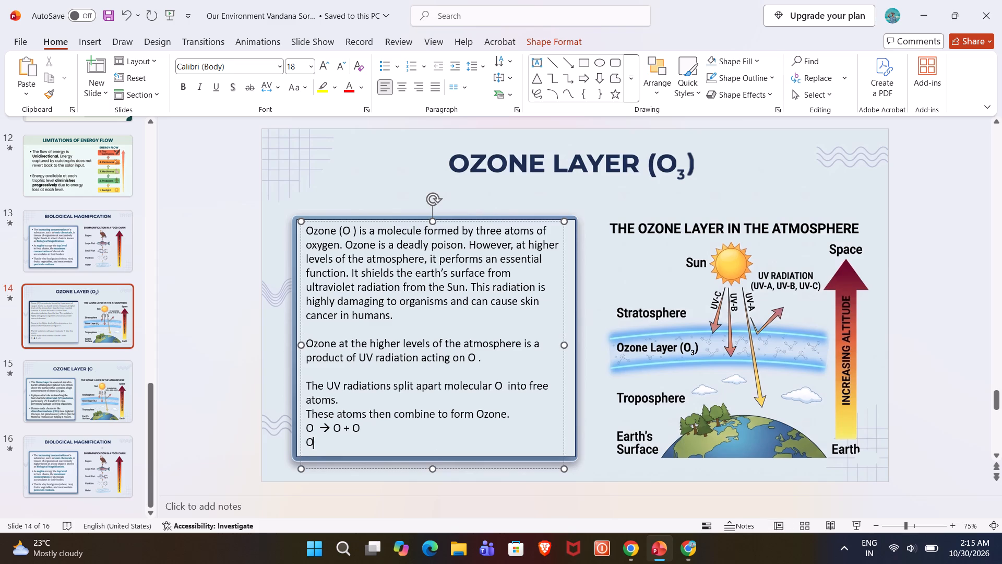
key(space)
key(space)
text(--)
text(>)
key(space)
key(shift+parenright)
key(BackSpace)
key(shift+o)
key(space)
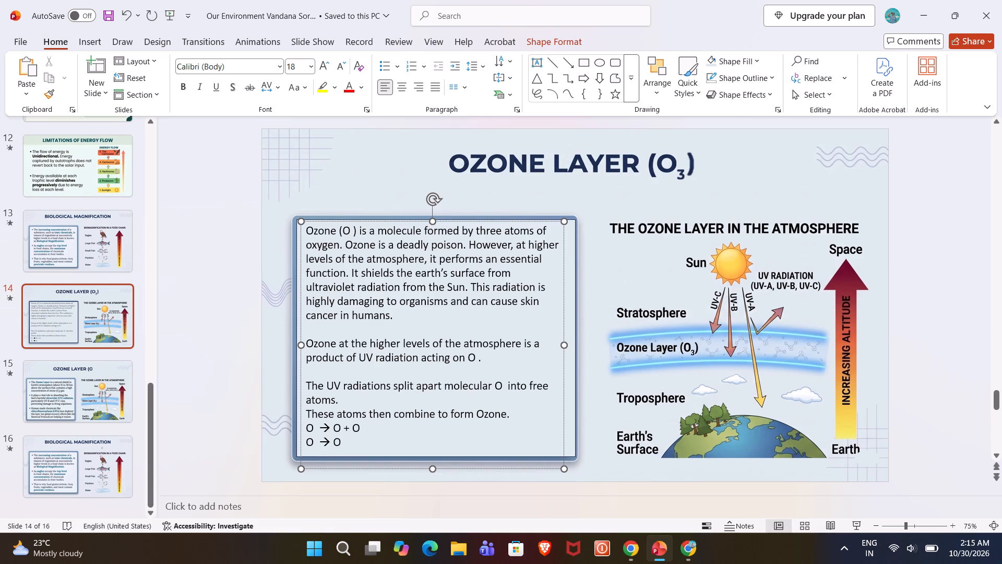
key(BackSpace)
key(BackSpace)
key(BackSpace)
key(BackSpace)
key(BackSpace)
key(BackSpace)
Continue the second equation with two spaces, "+ O", a right arrow and "O".
key(space)
key(space)
text(+)
key(space)
text(O)
key(space)
text(-->)
key(space)
key(shift+o)
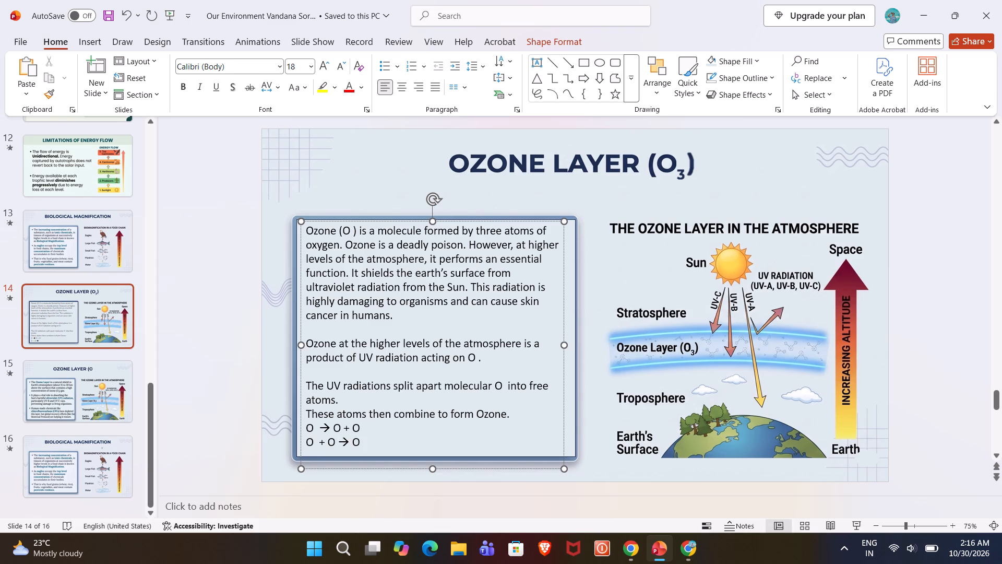
Add two spaces and the label "(Ozone)" at the end of the second equation.
key(space)
key(space)
text(())
key(Left)
key(shift+o)
text(zone)
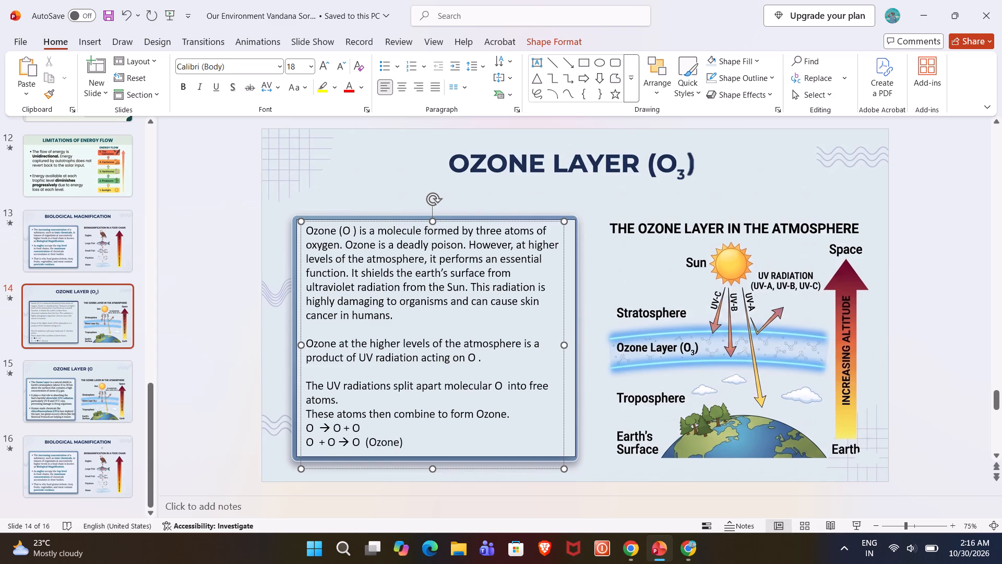
click(423, 440)
Make all the text in the ozone text box bold and deselect the box.
click(420, 219)
click(178, 85)
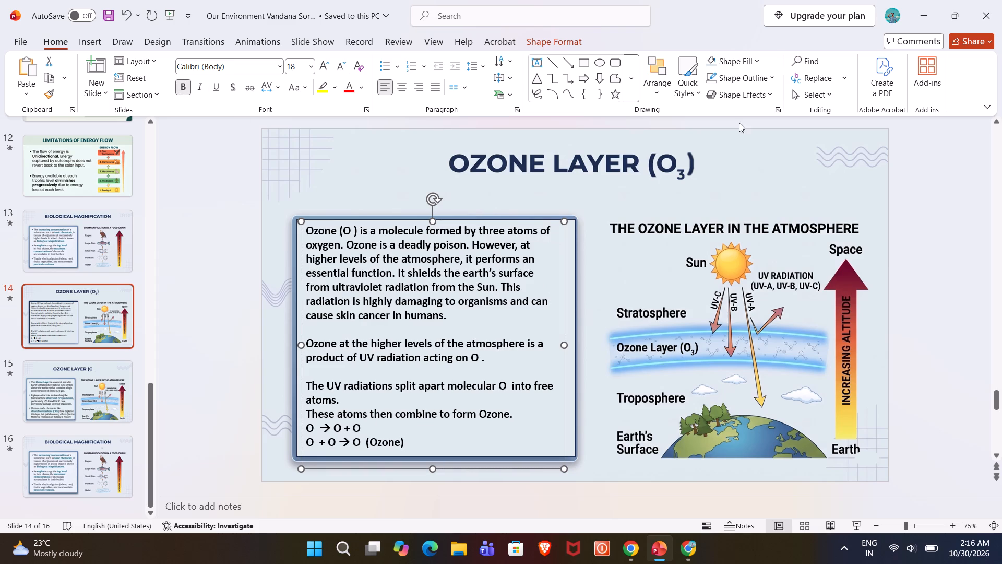
click(924, 175)
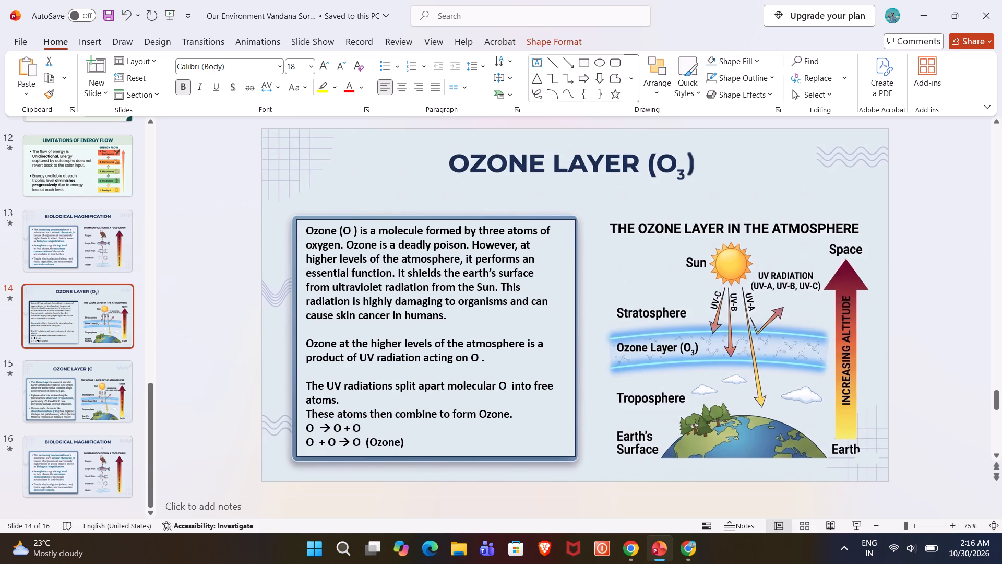
Add round bullets to the four paragraphs of the ozone text, from "Ozone (O ) is a molecule" to "These atoms then combine".
click(307, 233)
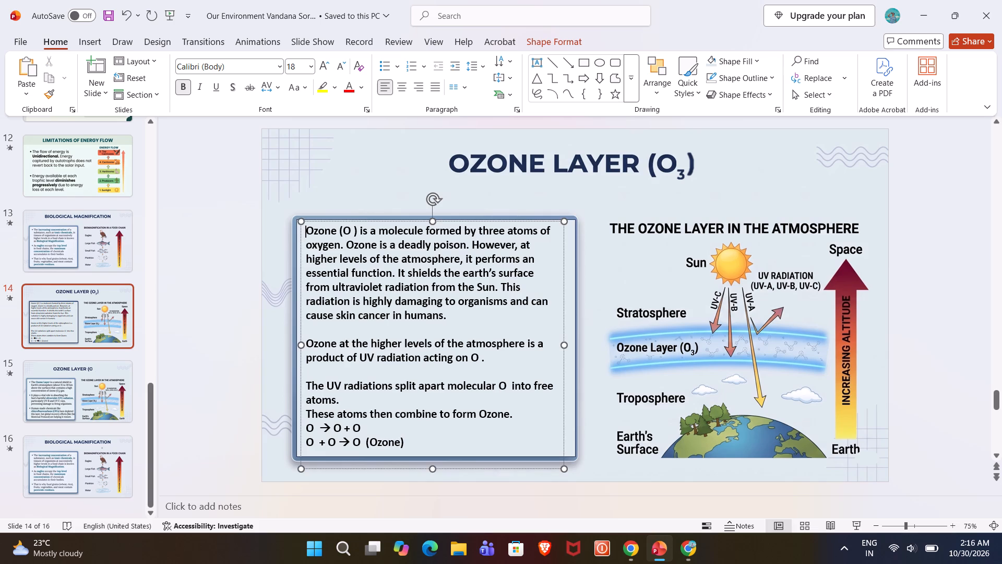
double_click(306, 233)
click(384, 62)
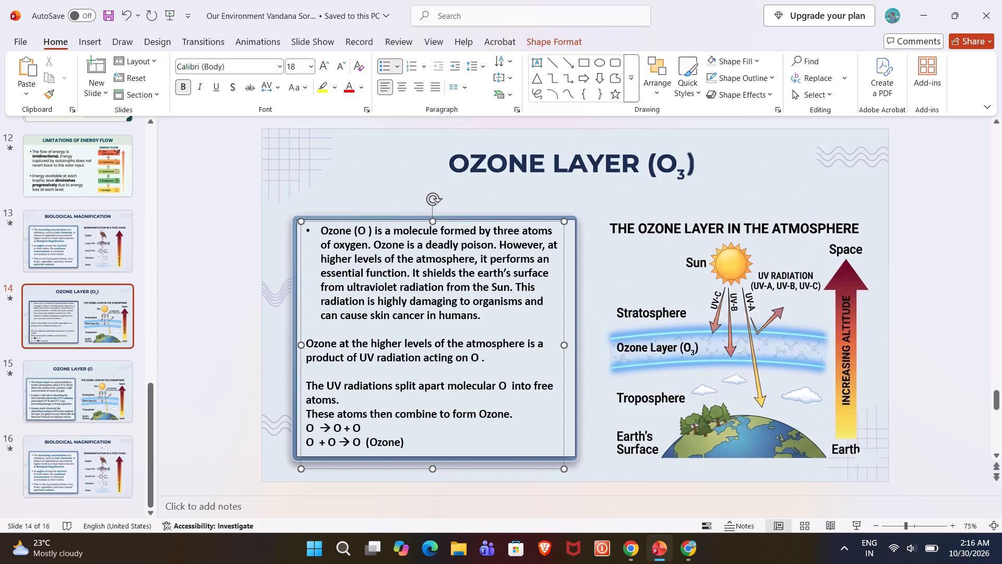
click(307, 344)
click(385, 67)
click(306, 384)
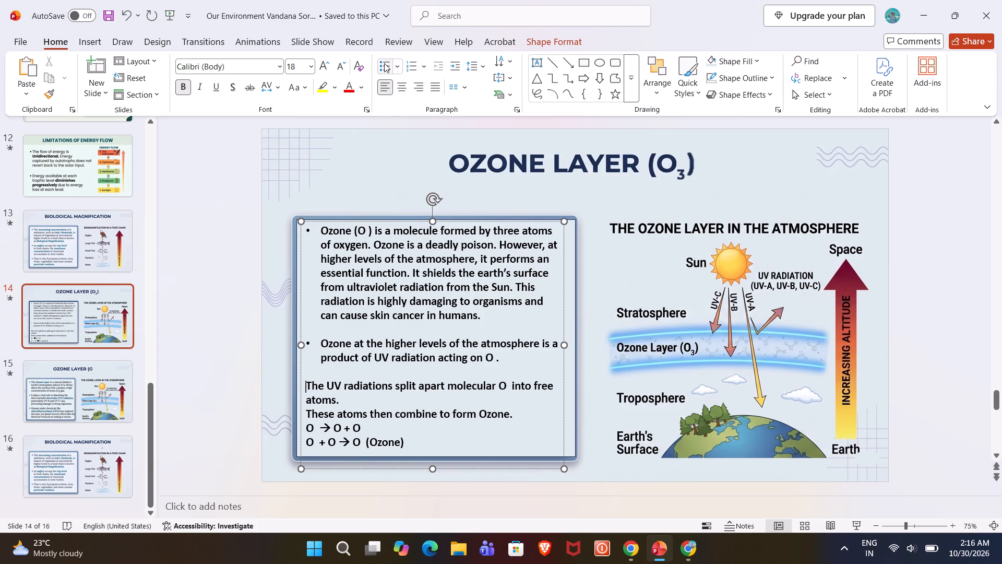
click(384, 62)
click(308, 412)
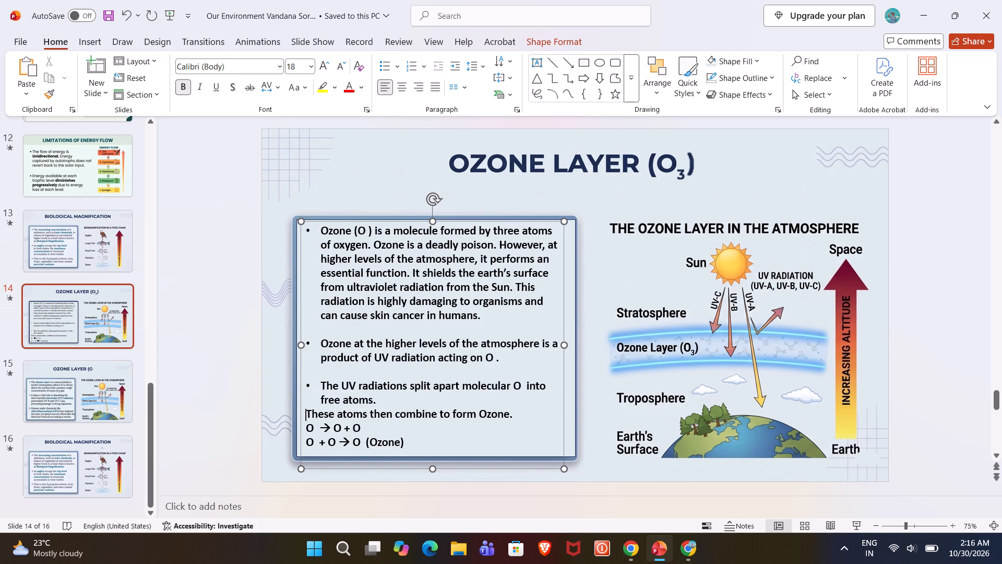
click(383, 71)
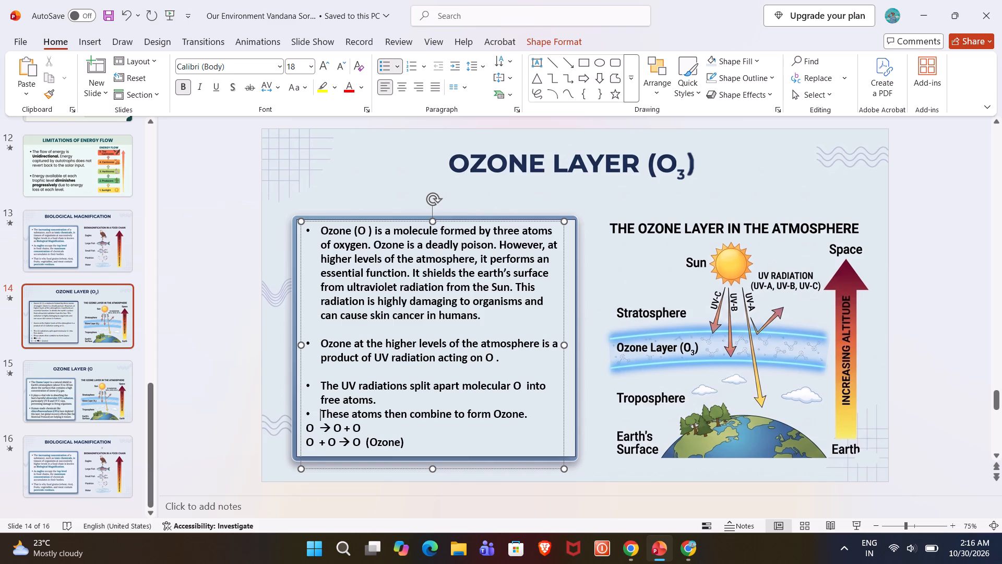
Add round bullets to the two equation lines at the end of the ozone text.
click(305, 428)
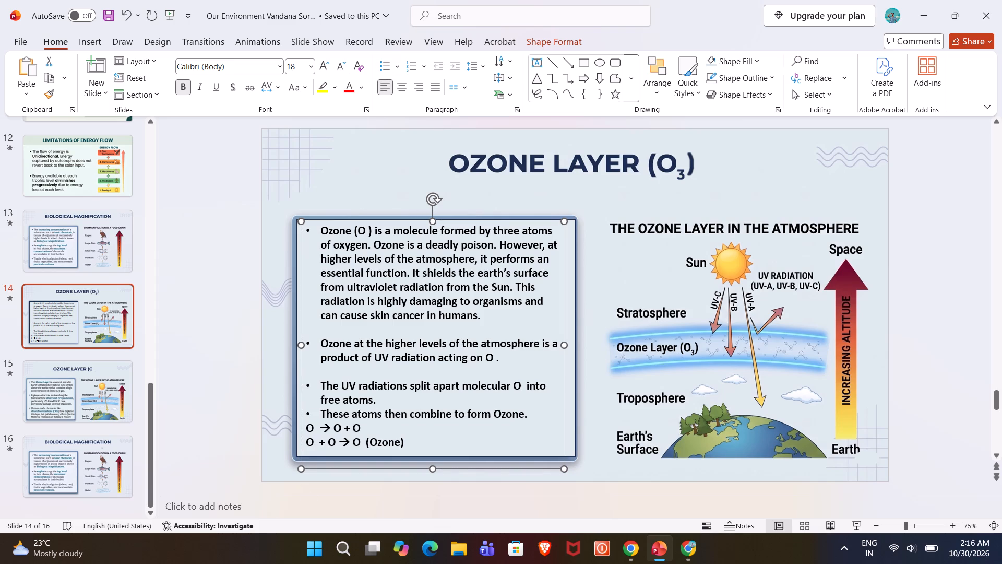
click(307, 427)
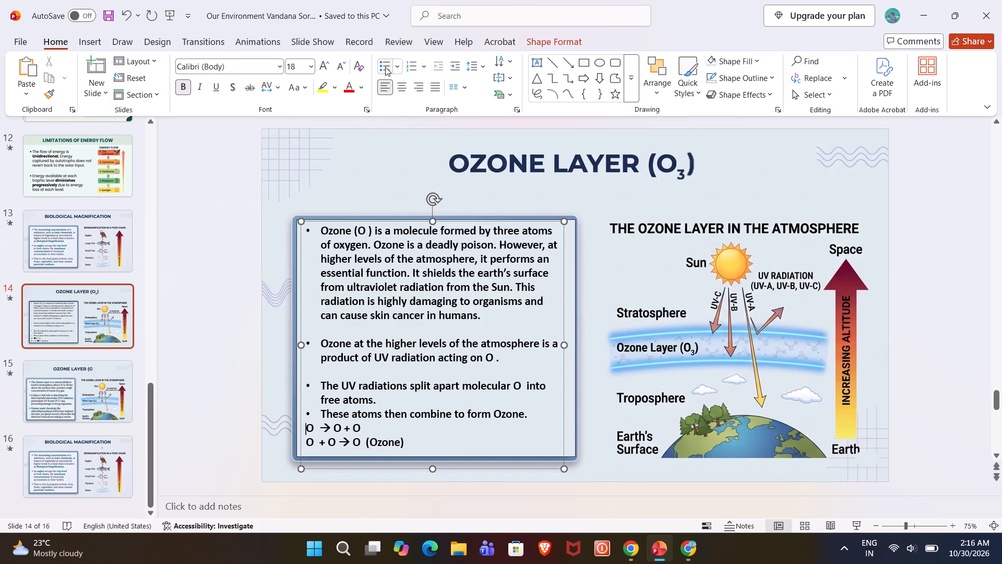
click(385, 67)
click(306, 442)
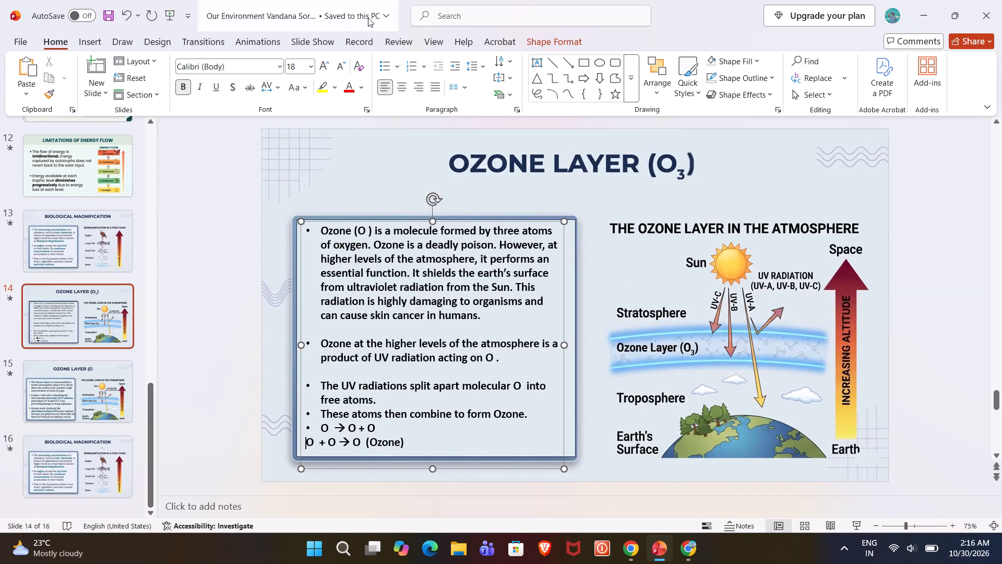
click(386, 63)
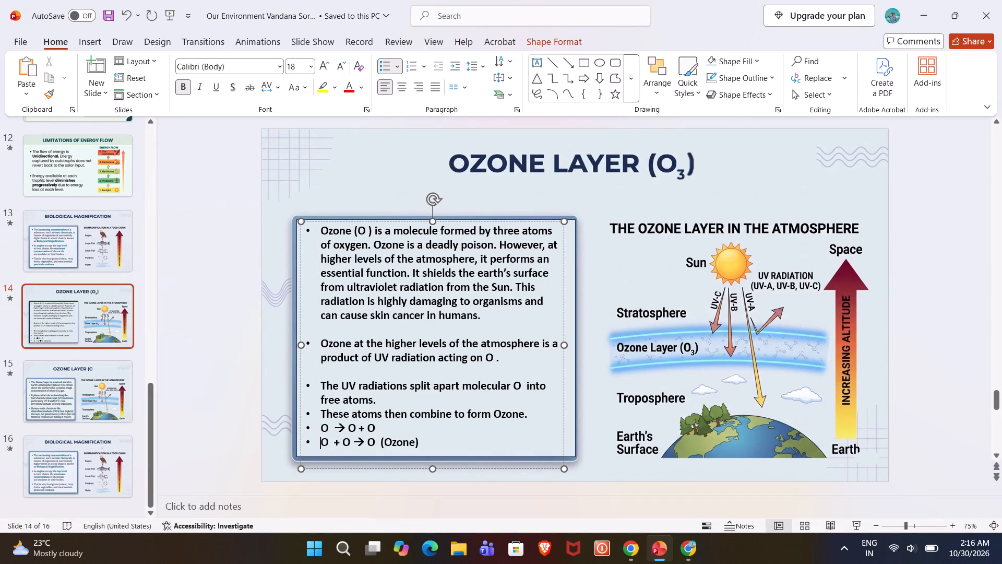
Add a small separate text box containing "3" just above the ozone text panel.
click(331, 431)
key(Left)
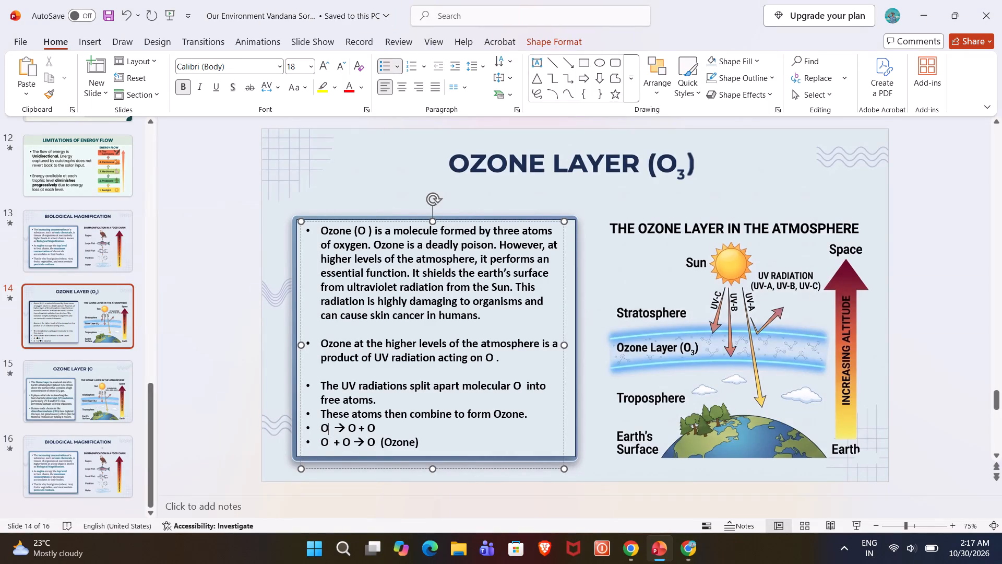
click(783, 173)
click(371, 192)
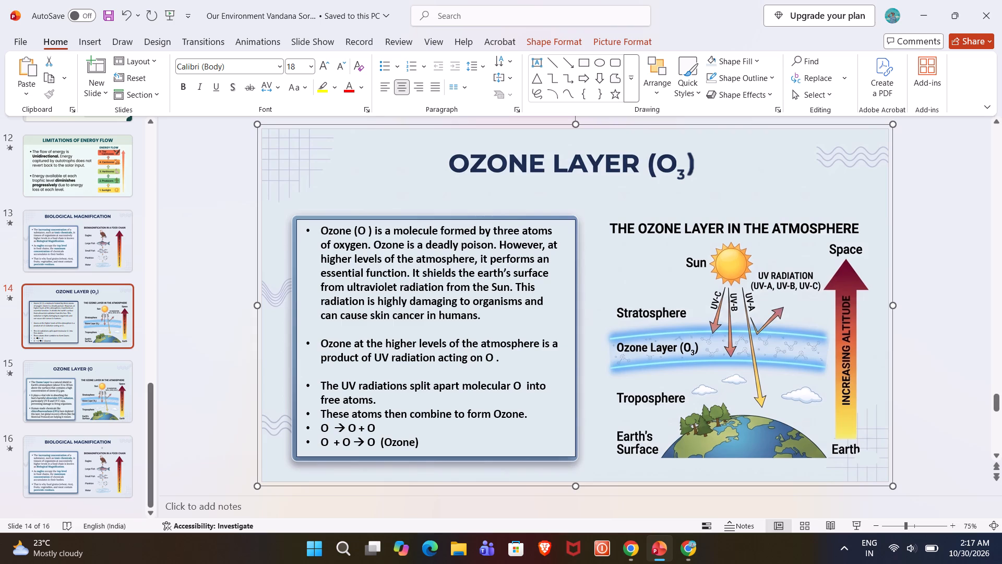
click(538, 68)
drag(357, 184, 385, 196)
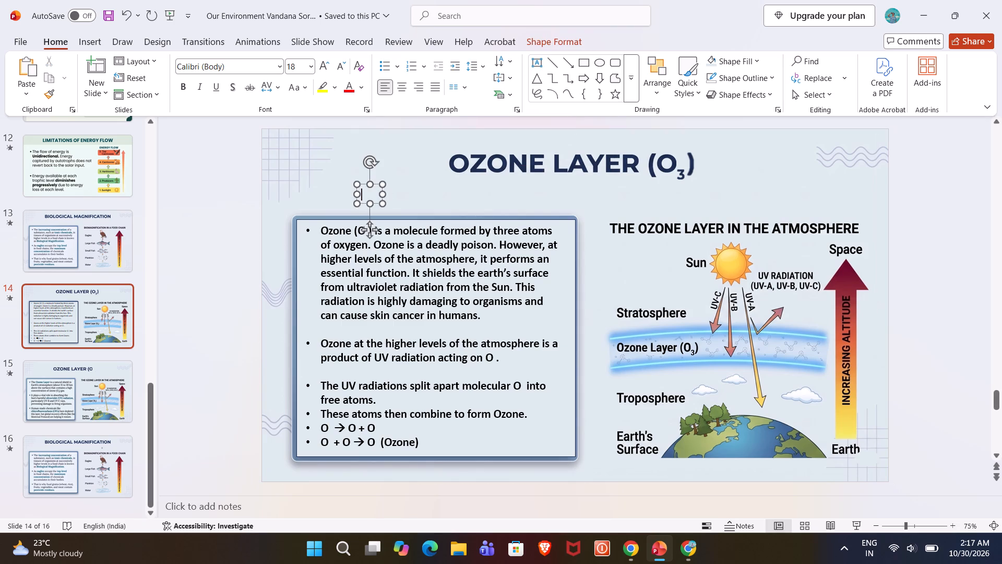
key(3)
click(941, 217)
Add another small text box containing "2" above the "3" box.
click(530, 62)
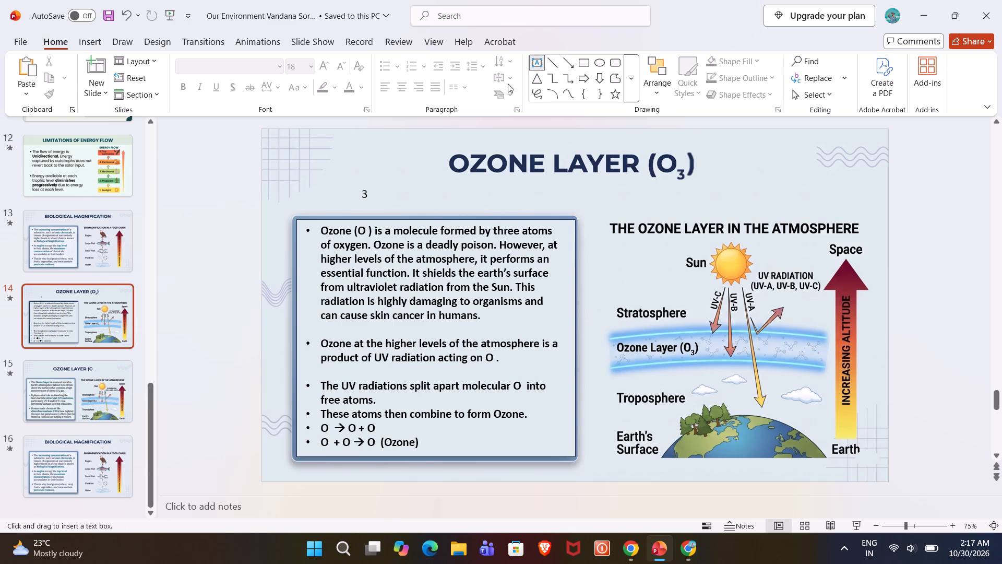
drag(362, 143, 391, 147)
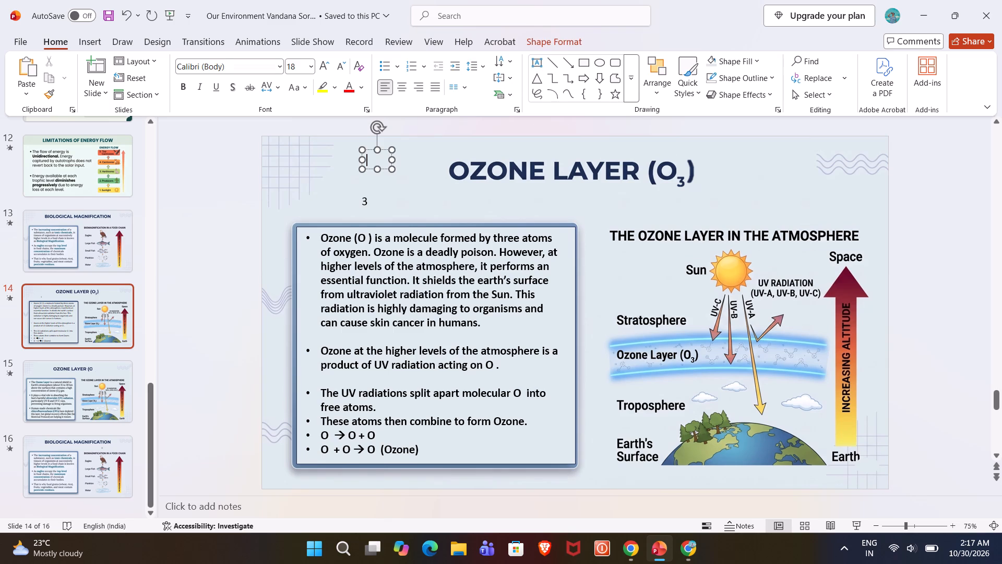
key(2)
click(929, 159)
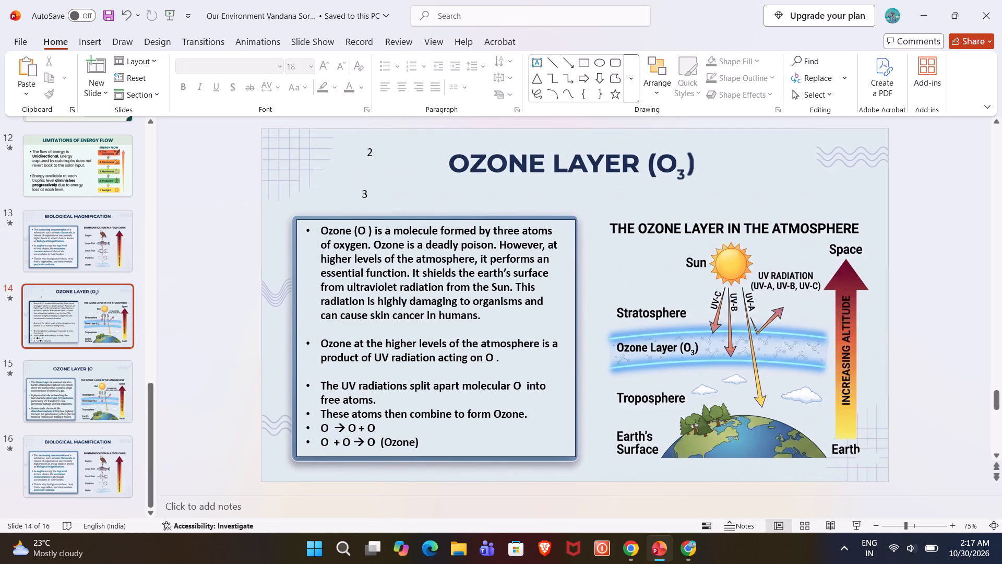
Make the "2" bold and narrow its text box to fit closely around the digit.
click(368, 155)
click(373, 150)
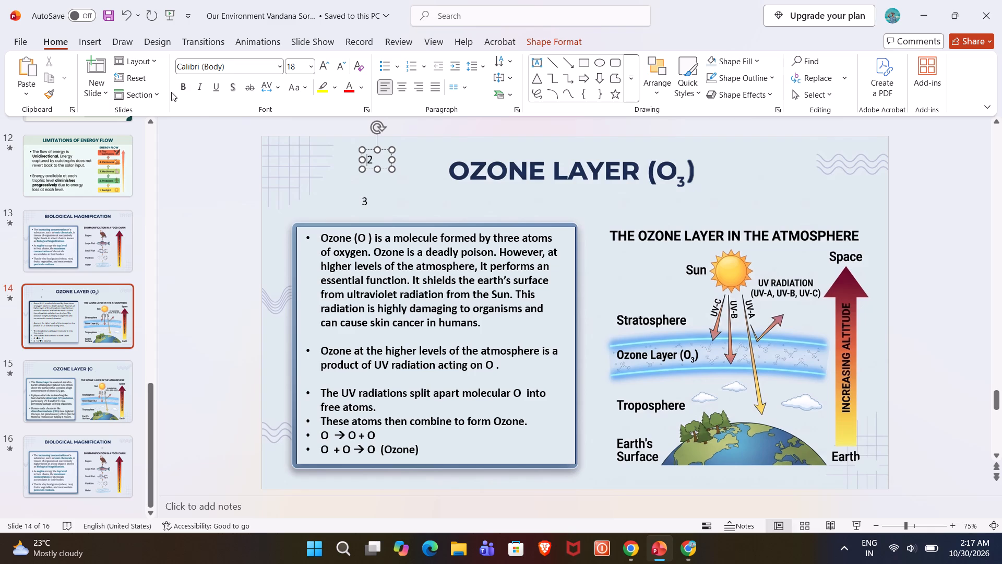
click(182, 89)
drag(393, 169, 385, 164)
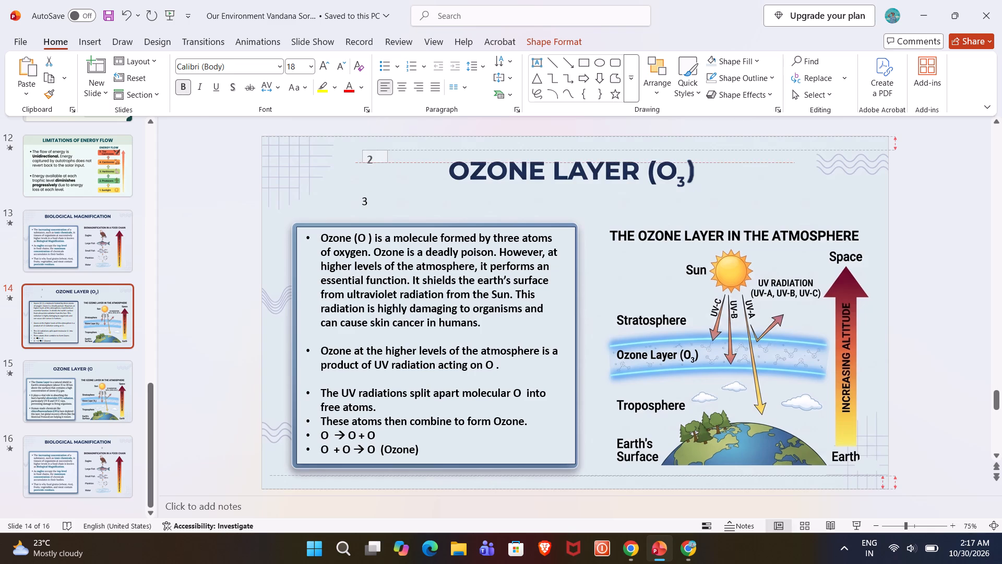
drag(385, 164, 377, 164)
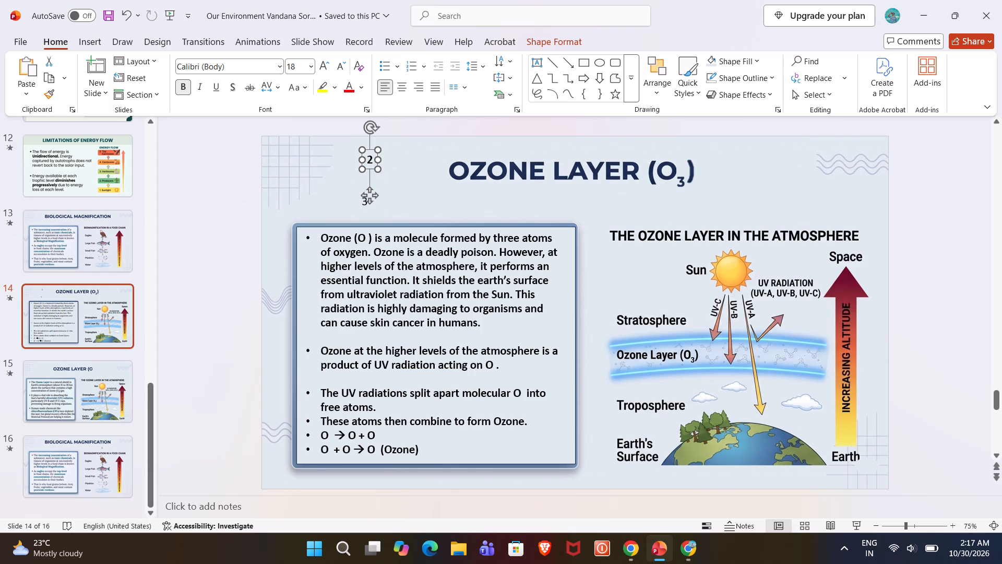
Place the "2" as a subscript after the first O of the first equation and reduce its font size to 14.
drag(371, 191, 335, 473)
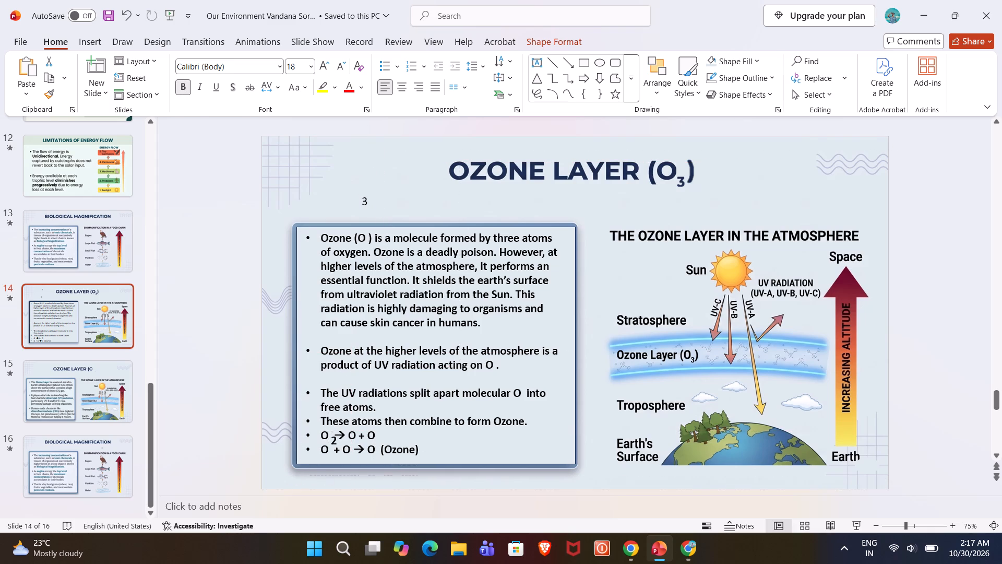
drag(335, 473, 332, 472)
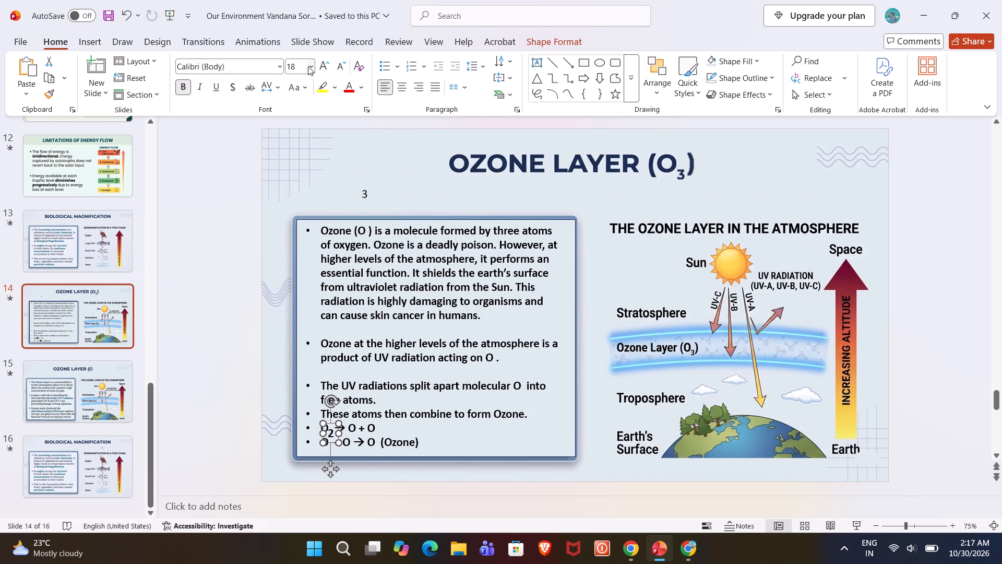
click(340, 67)
click(339, 67)
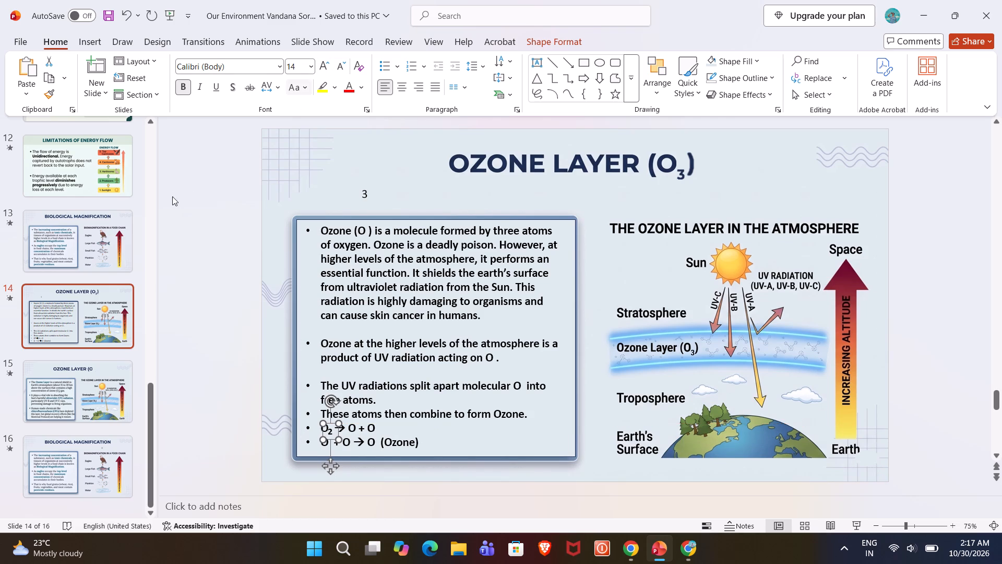
click(190, 215)
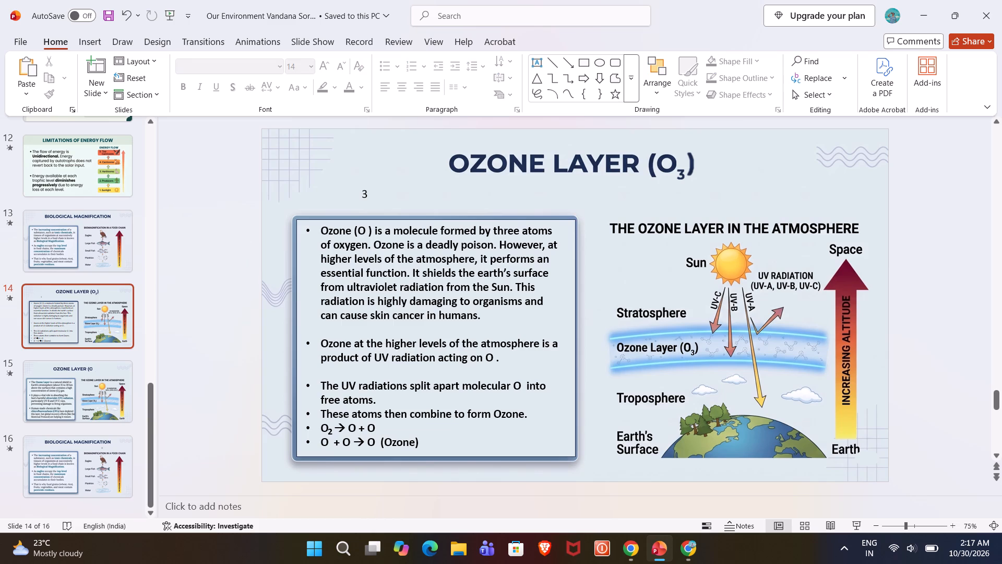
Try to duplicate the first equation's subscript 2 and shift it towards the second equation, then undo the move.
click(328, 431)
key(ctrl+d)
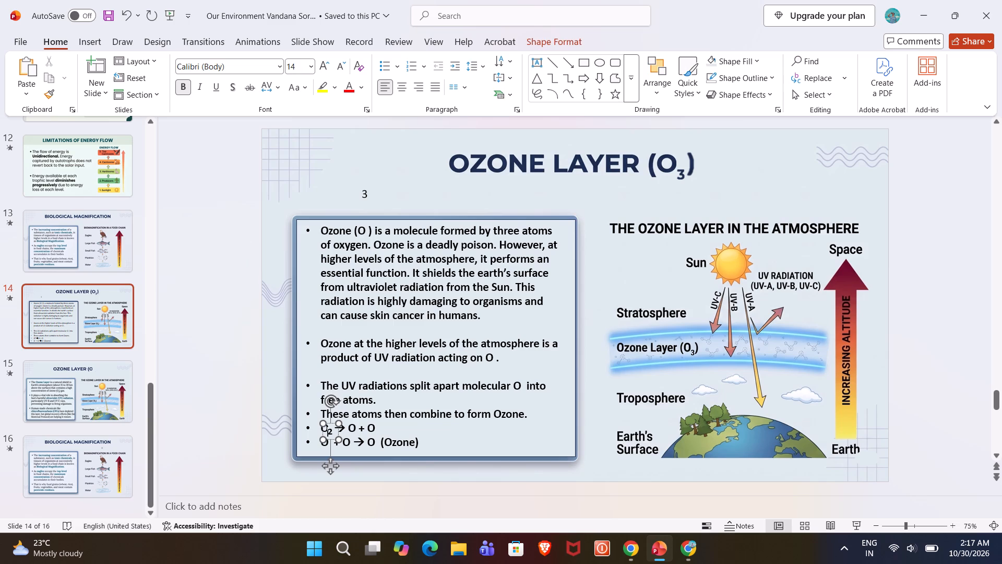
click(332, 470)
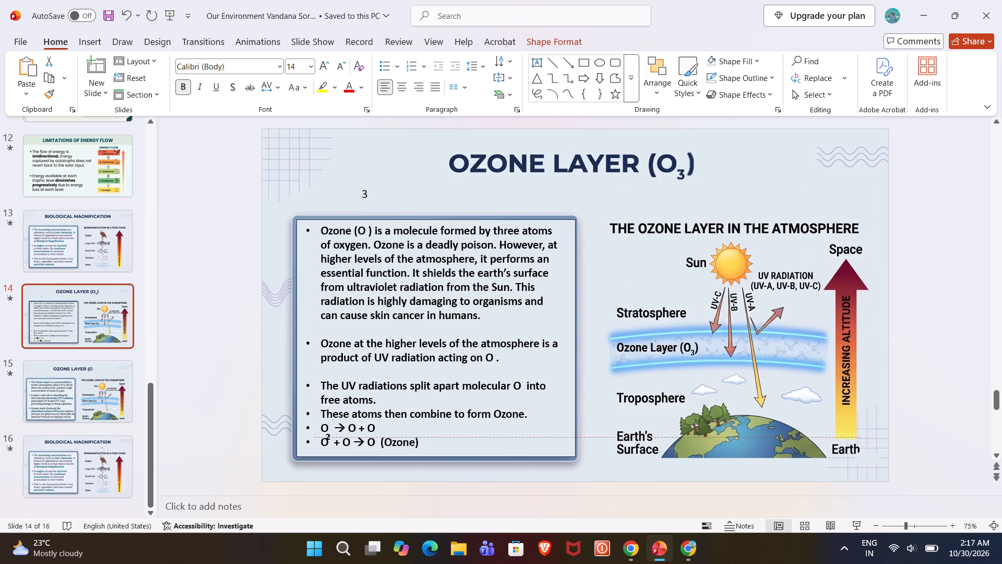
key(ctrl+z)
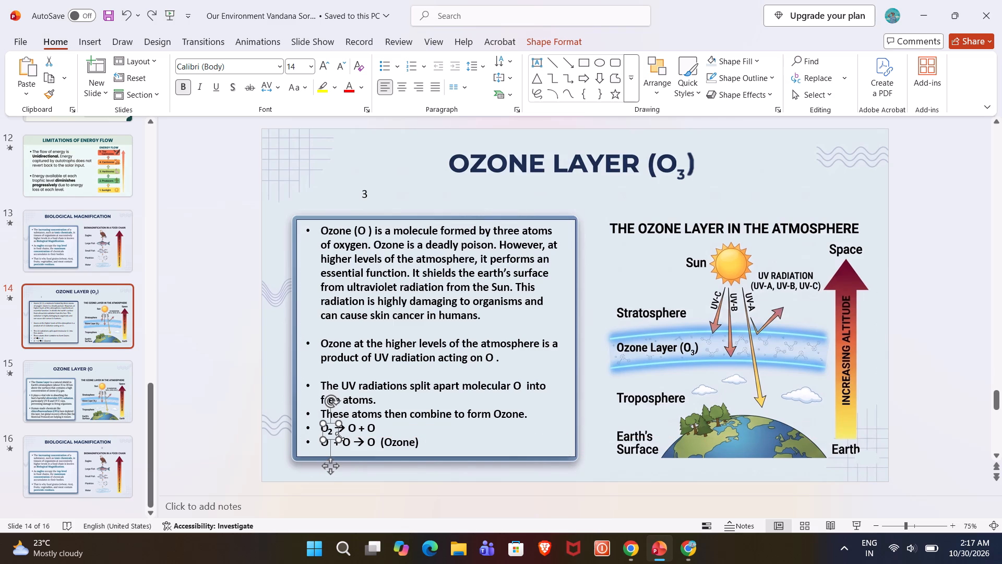
Copy the subscript 2 and position the copy after the first O of the second equation.
key(ctrl+c)
click(371, 148)
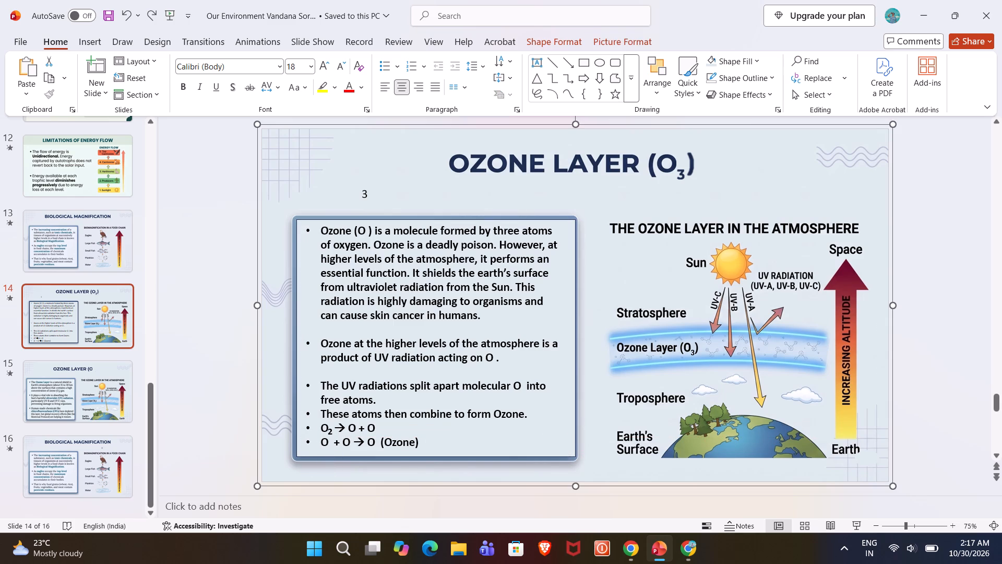
key(ctrl+v)
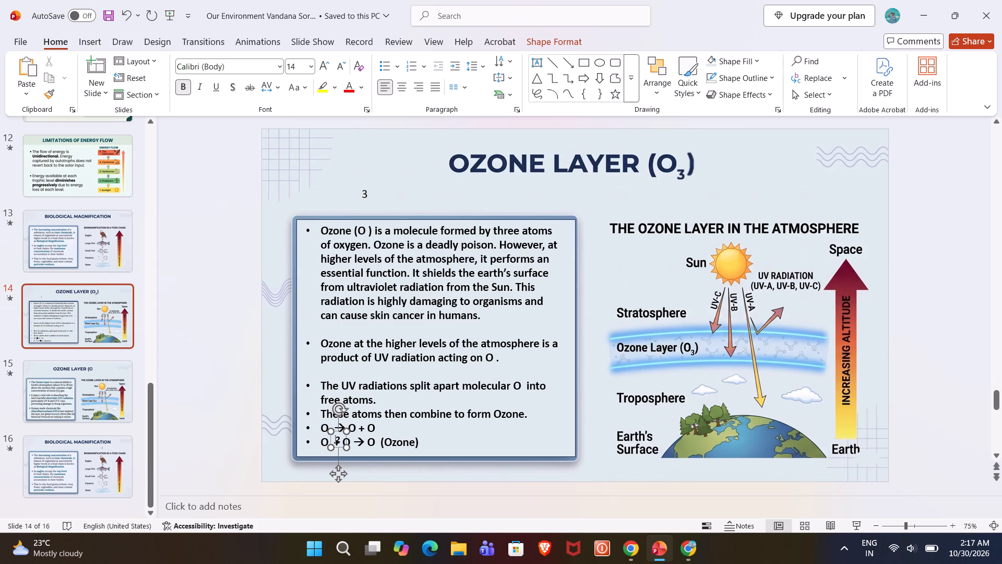
drag(342, 471, 335, 480)
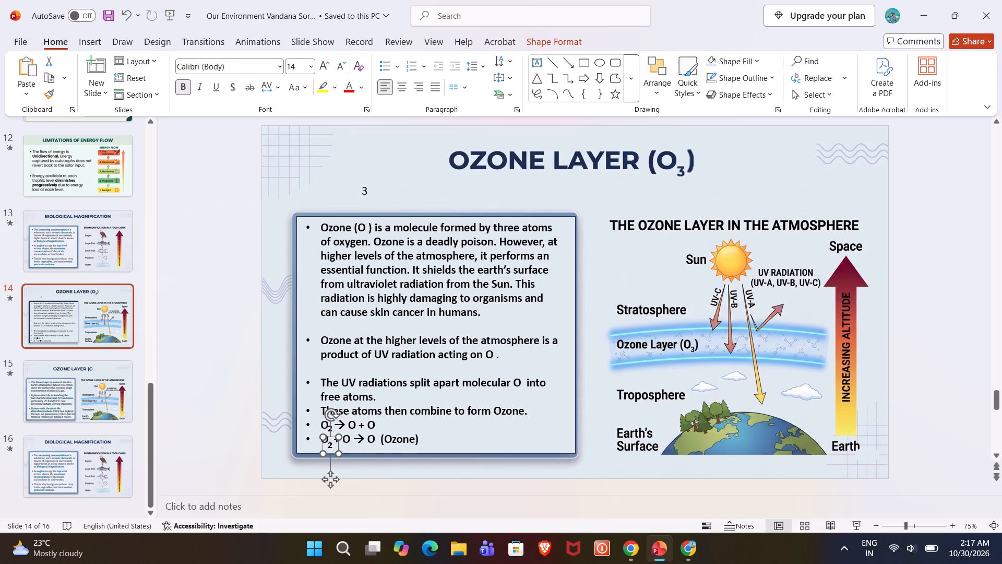
click(406, 477)
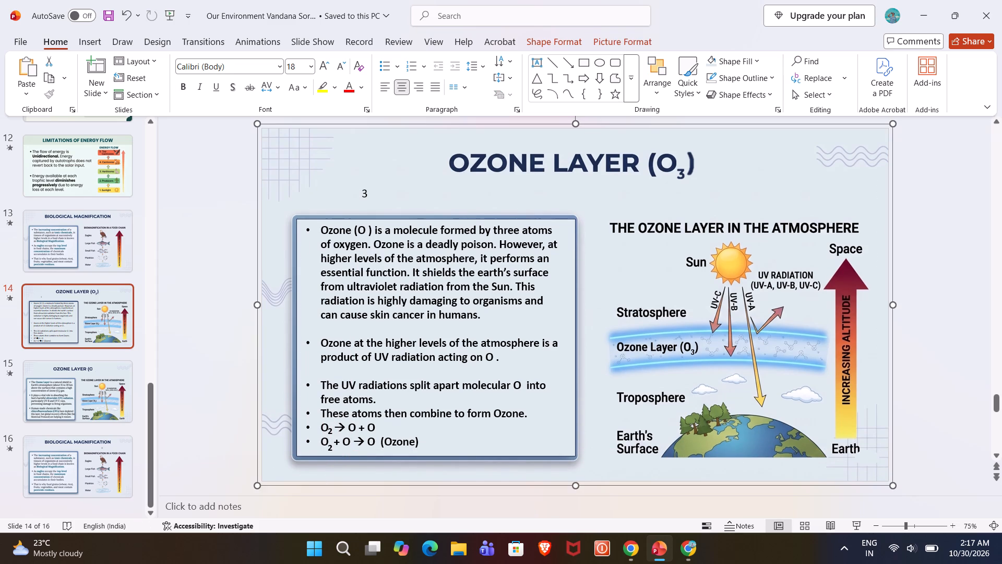
Make the loose "3" bold at font size 14 and place it as a subscript after the last O of the second equation.
click(371, 191)
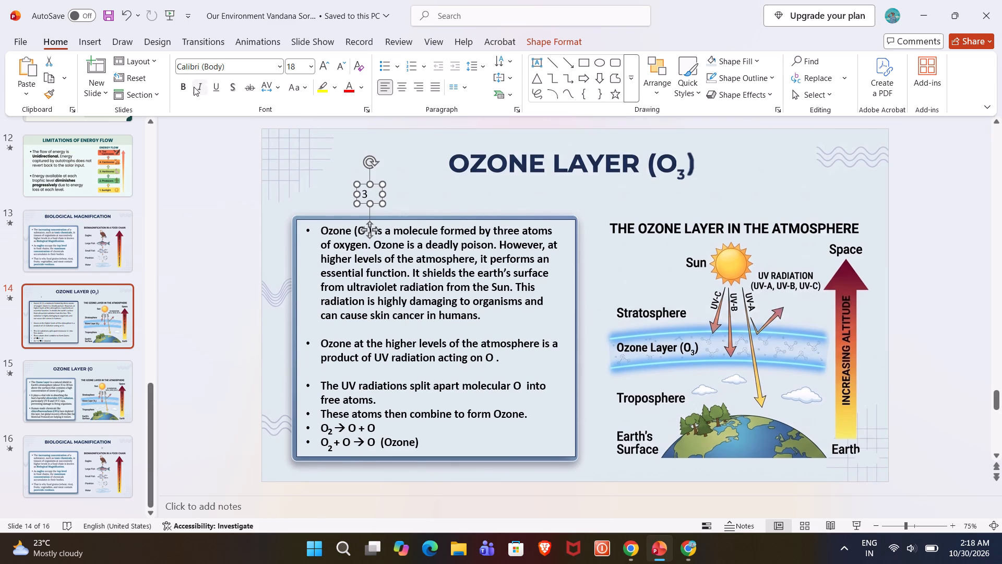
click(187, 83)
double_click(336, 64)
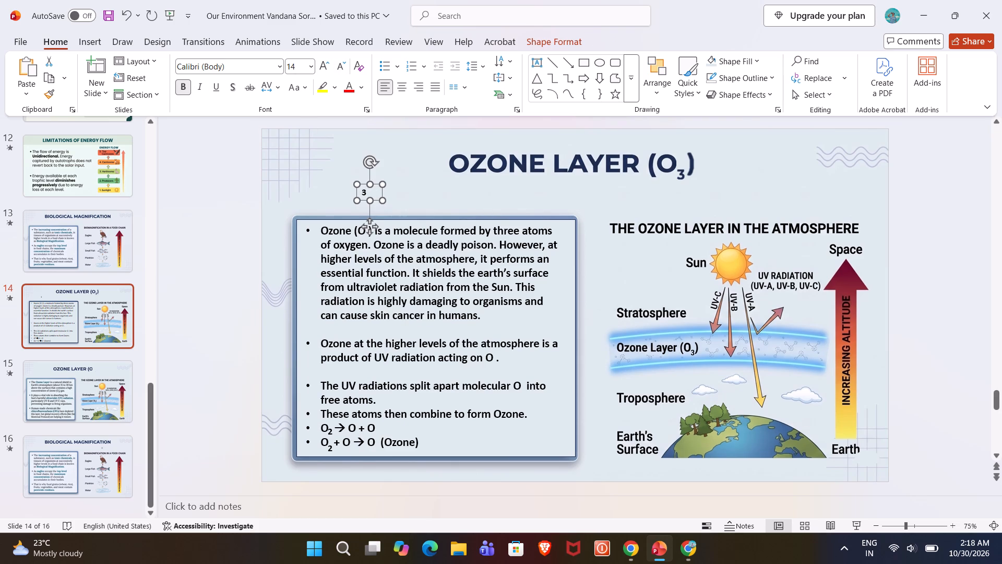
drag(371, 225, 401, 478)
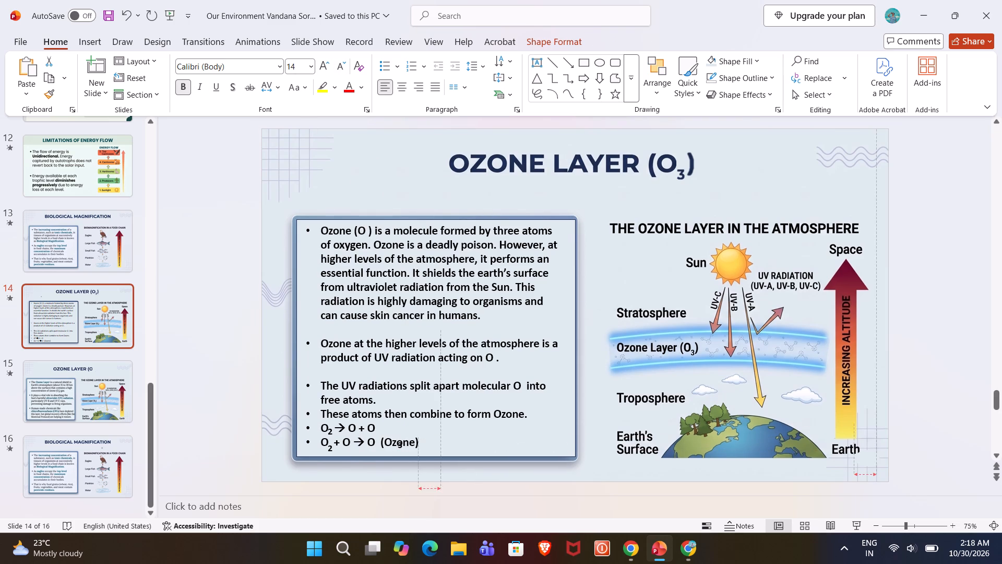
drag(401, 478, 383, 479)
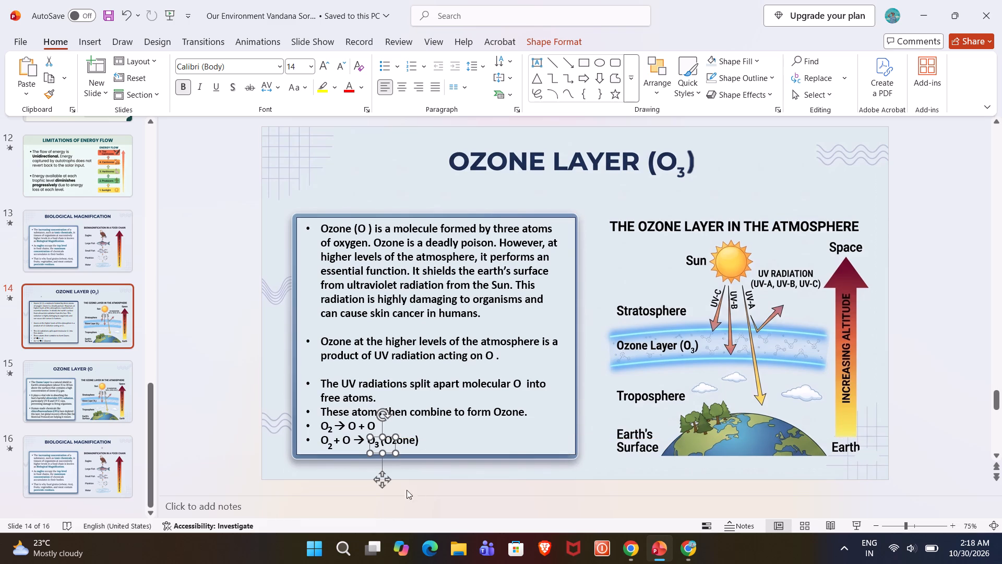
click(225, 373)
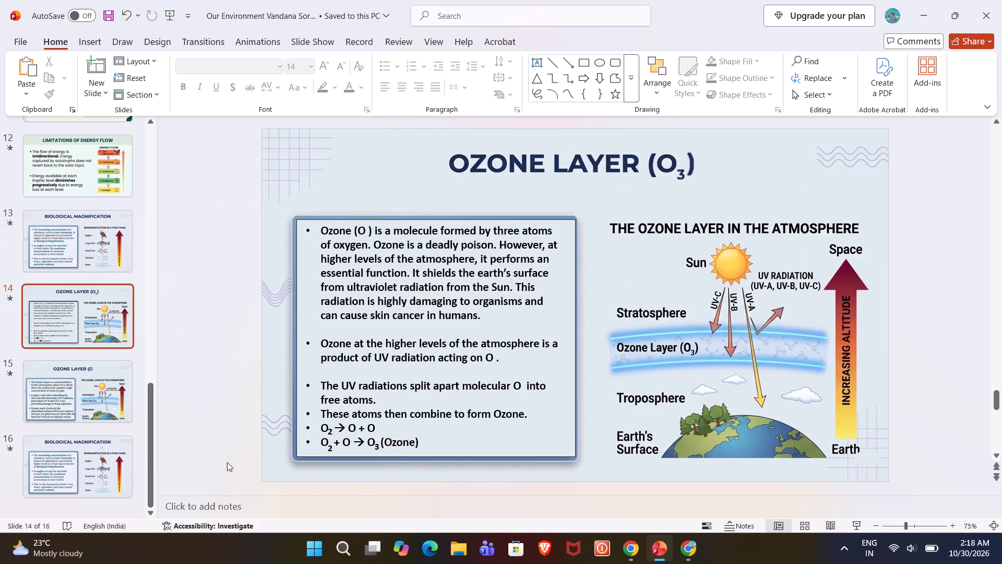
Delete slide 15, the leftover ozone slide with the incomplete title "OZONE LAYER (O".
click(97, 397)
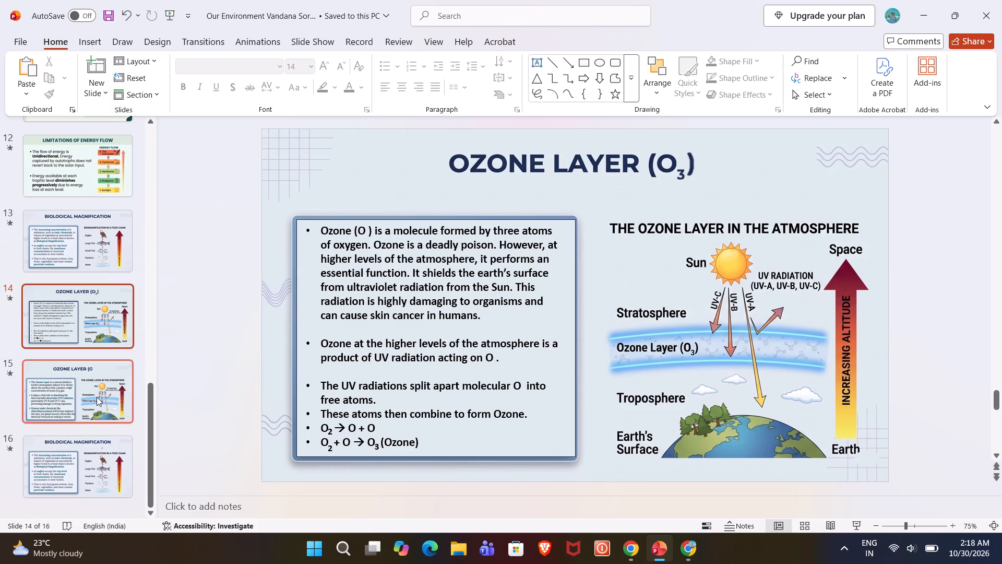
click(75, 476)
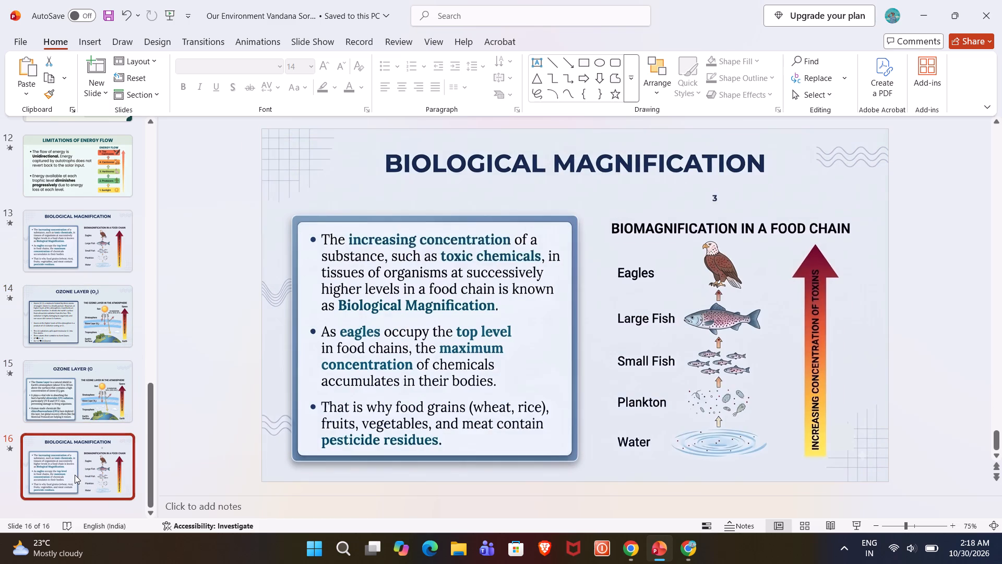
scroll(93, 411, down, 3)
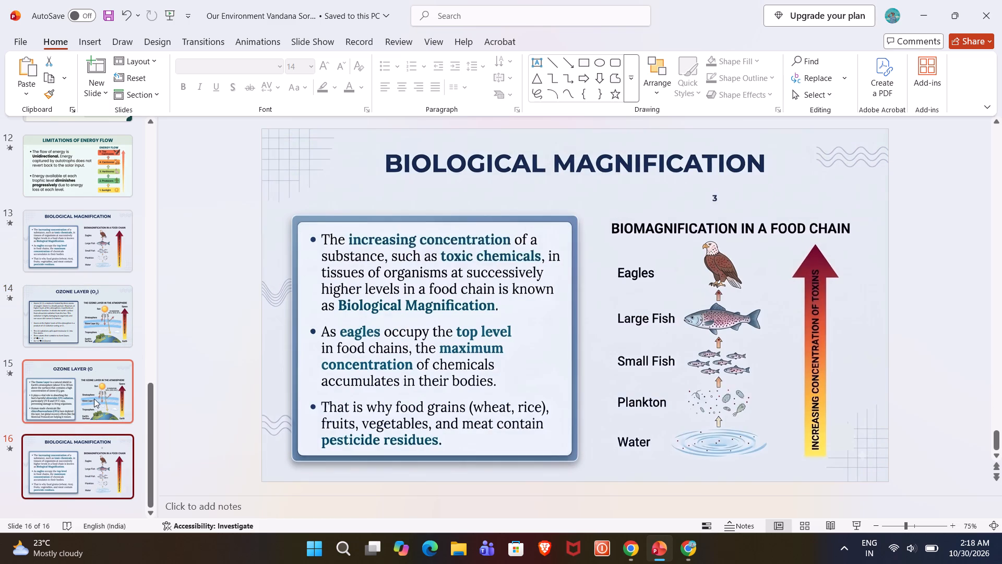
click(79, 308)
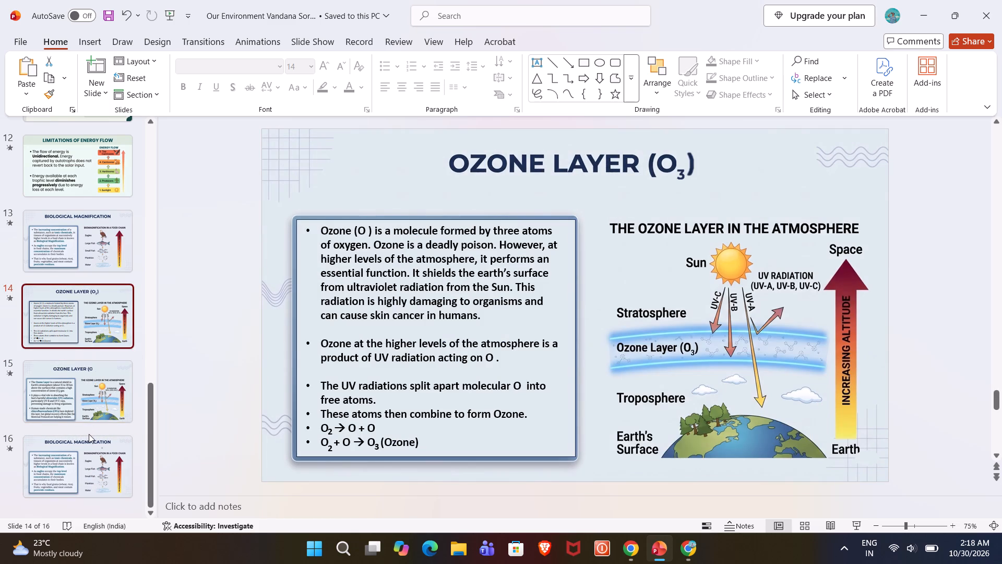
click(78, 397)
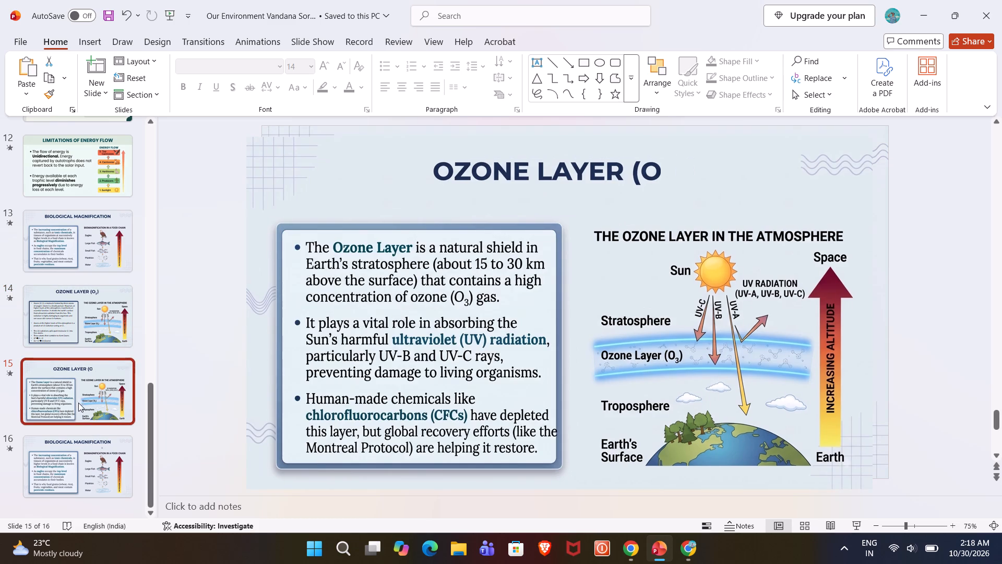
key(Delete)
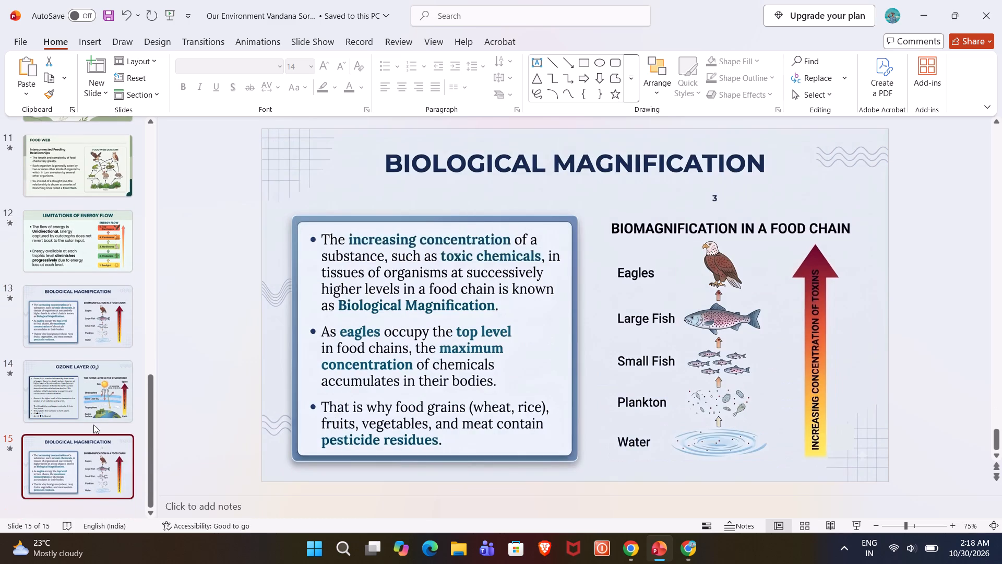
Compare the two Biological Magnification slides with the Ozone Layer slide between them to check their content and order.
click(50, 458)
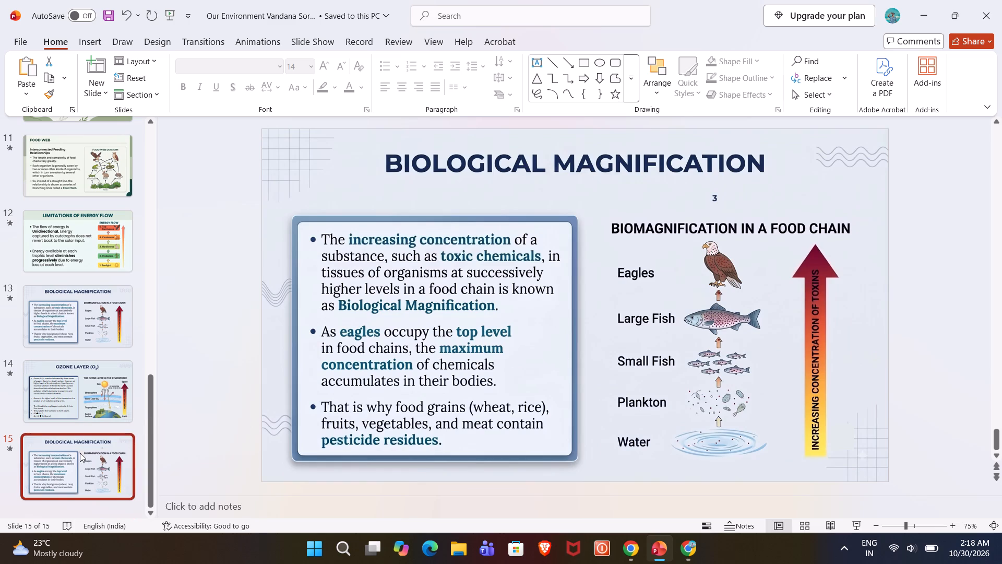
scroll(73, 417, down, 2)
click(85, 474)
click(113, 320)
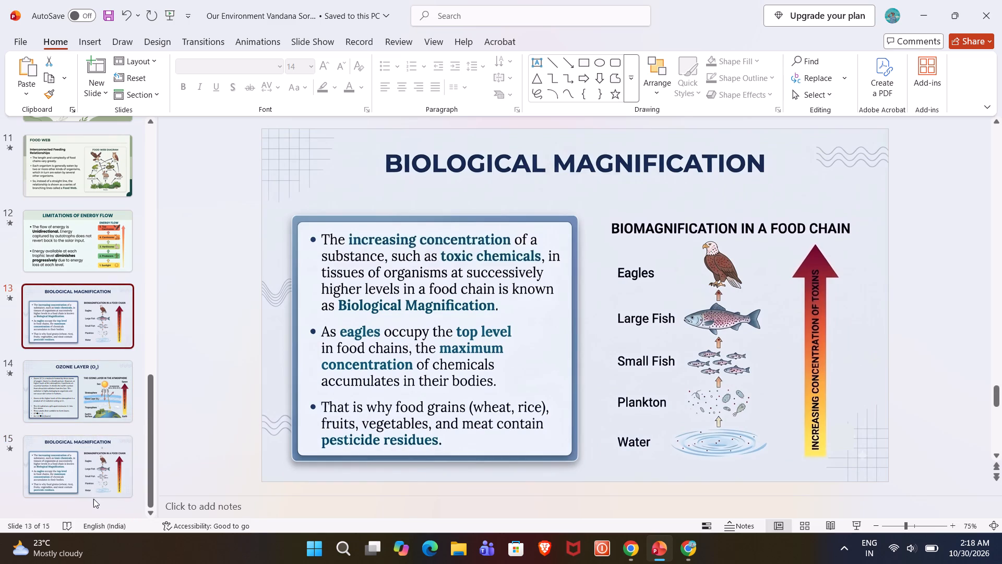
click(83, 477)
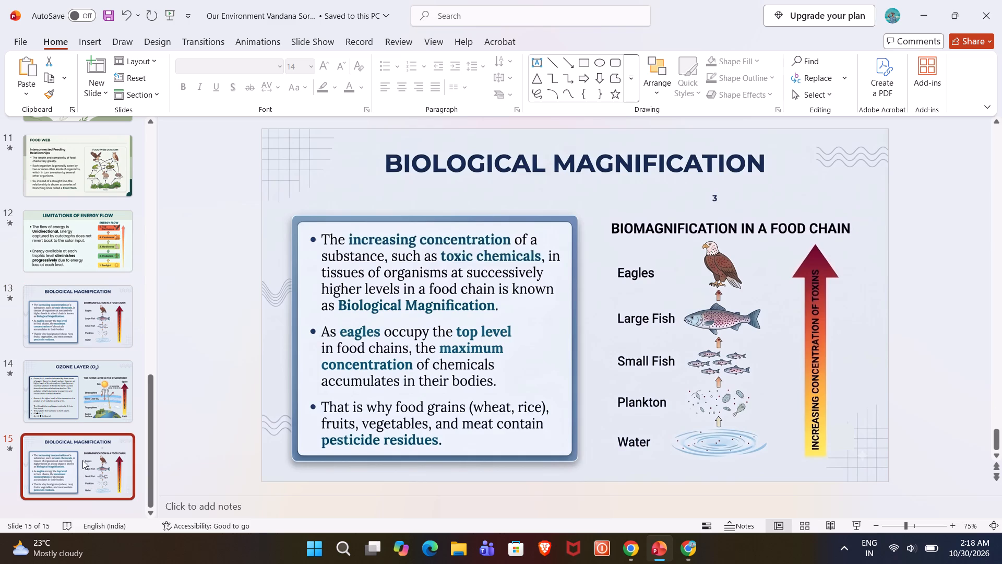
click(97, 324)
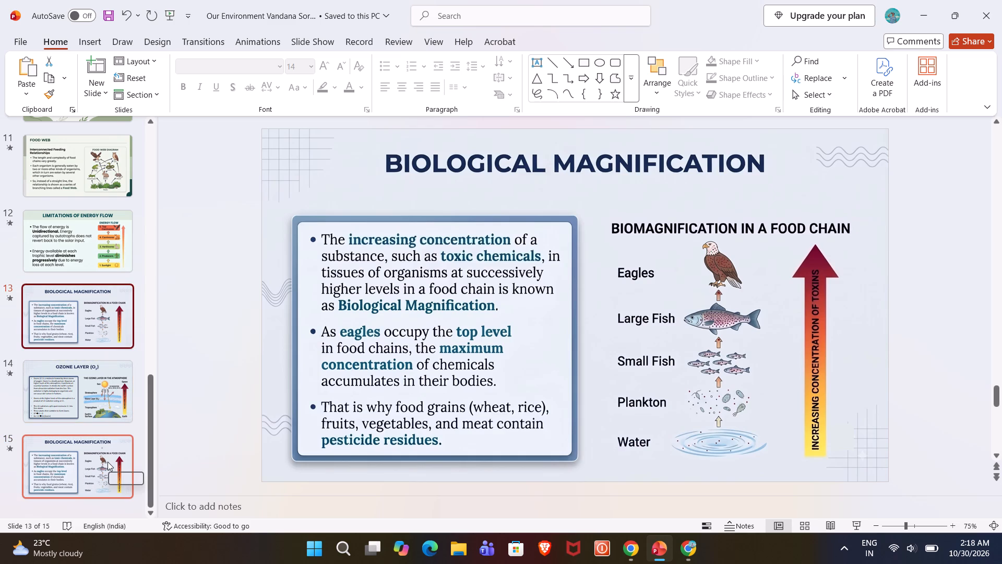
click(81, 367)
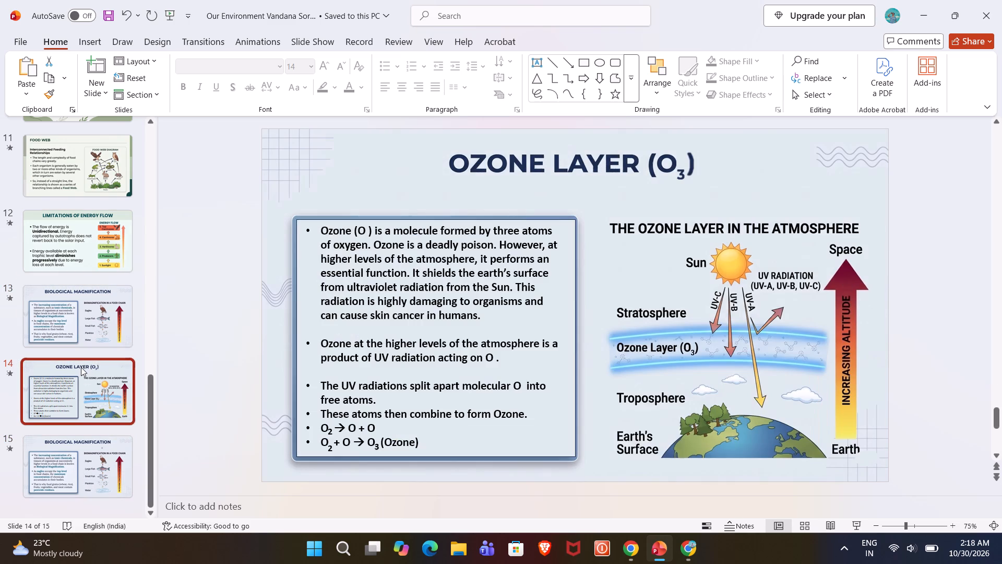
click(76, 308)
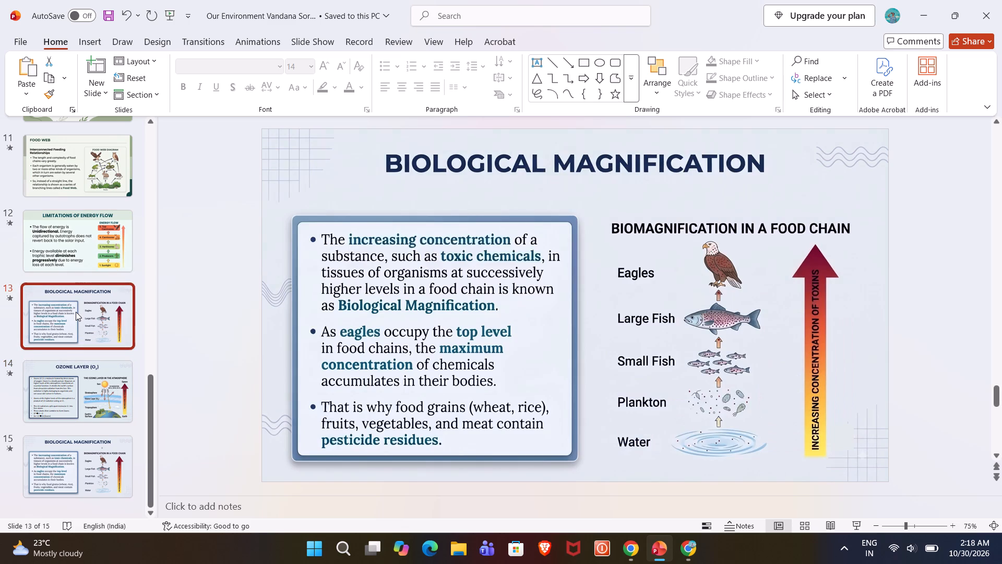
click(92, 465)
click(93, 398)
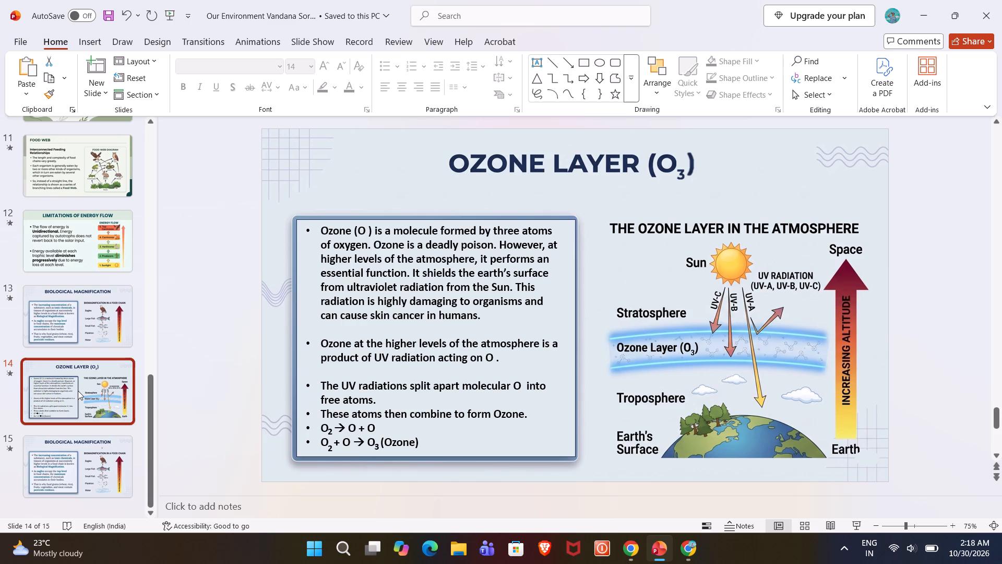
Move the Ozone Layer slide below the second Biological Magnification slide, making it slide 15.
drag(78, 390, 79, 472)
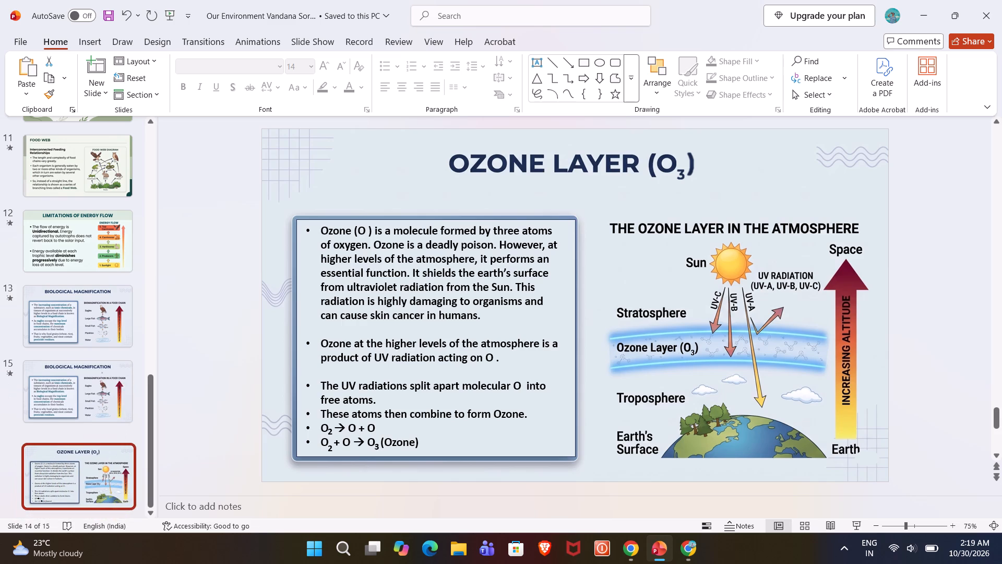
drag(79, 472, 79, 469)
scroll(145, 398, down, 2)
Duplicate the Ozone Layer slide at the end of the presentation.
click(73, 483)
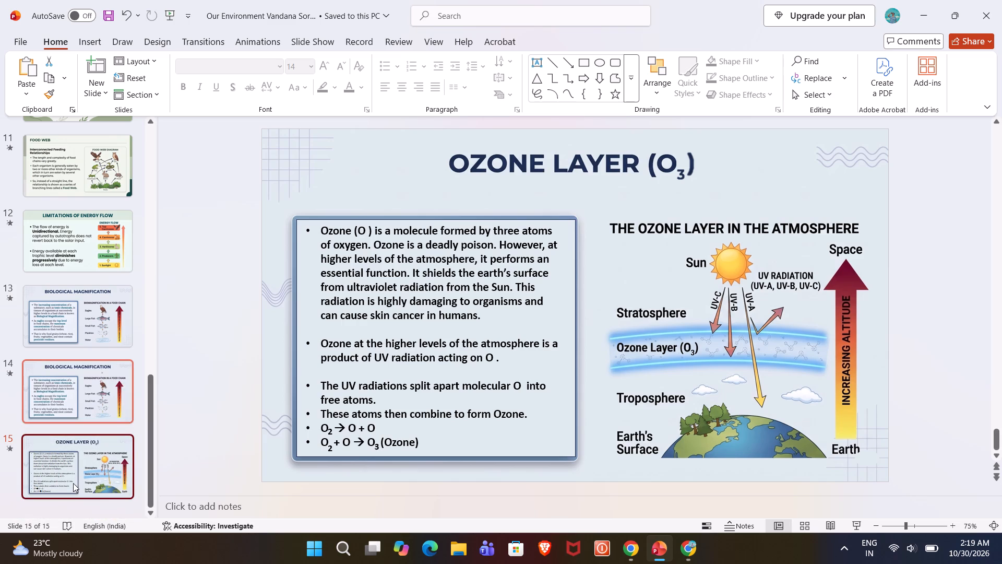
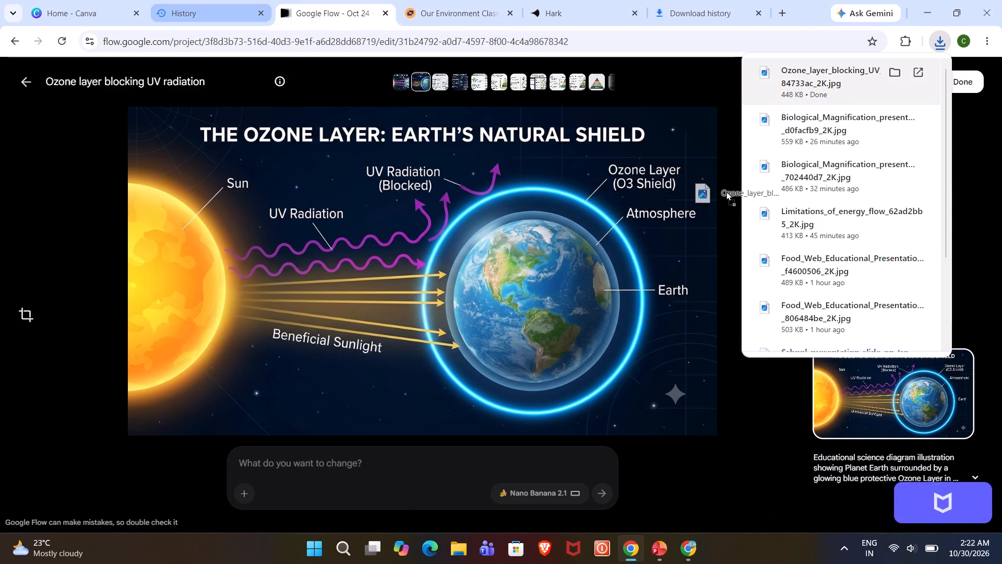
drag(726, 191, 614, 281)
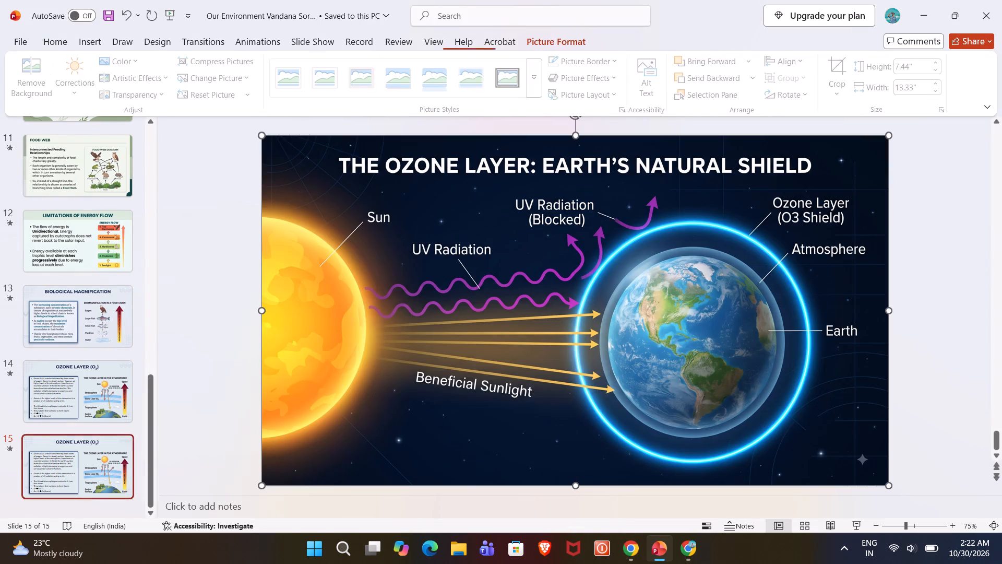
Stretch the inserted ozone picture to a height of 7.5" so it fills slide 15.
click(606, 236)
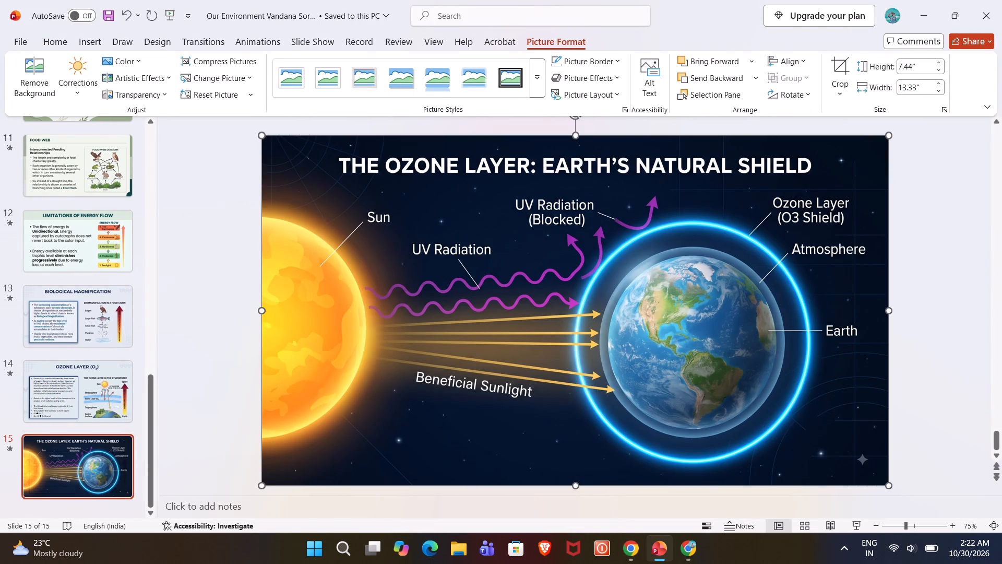
click(577, 485)
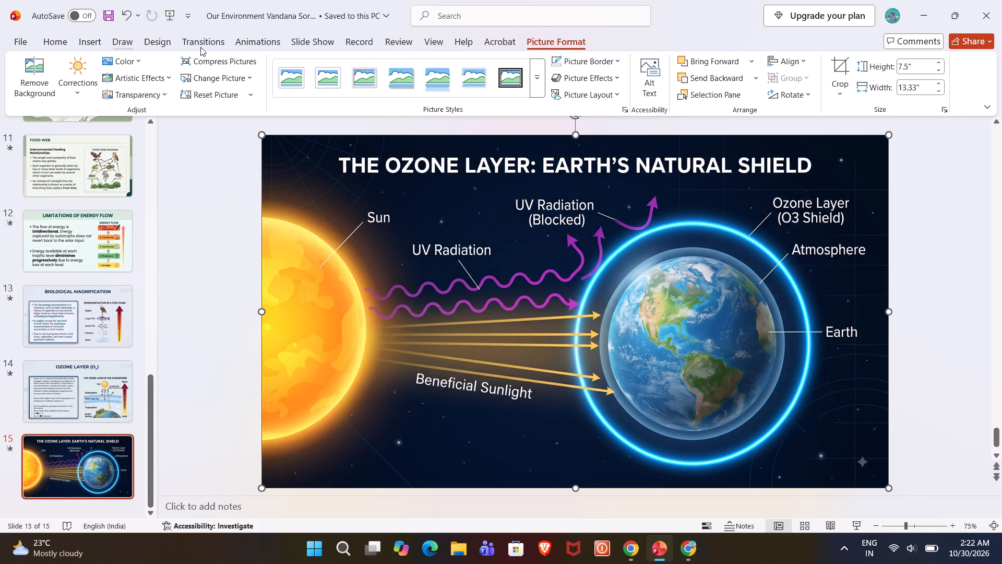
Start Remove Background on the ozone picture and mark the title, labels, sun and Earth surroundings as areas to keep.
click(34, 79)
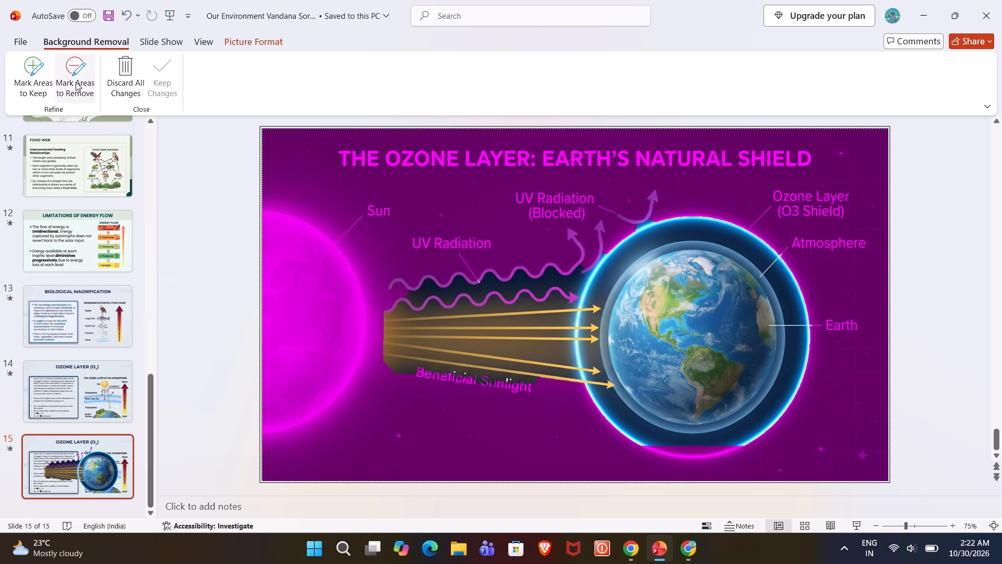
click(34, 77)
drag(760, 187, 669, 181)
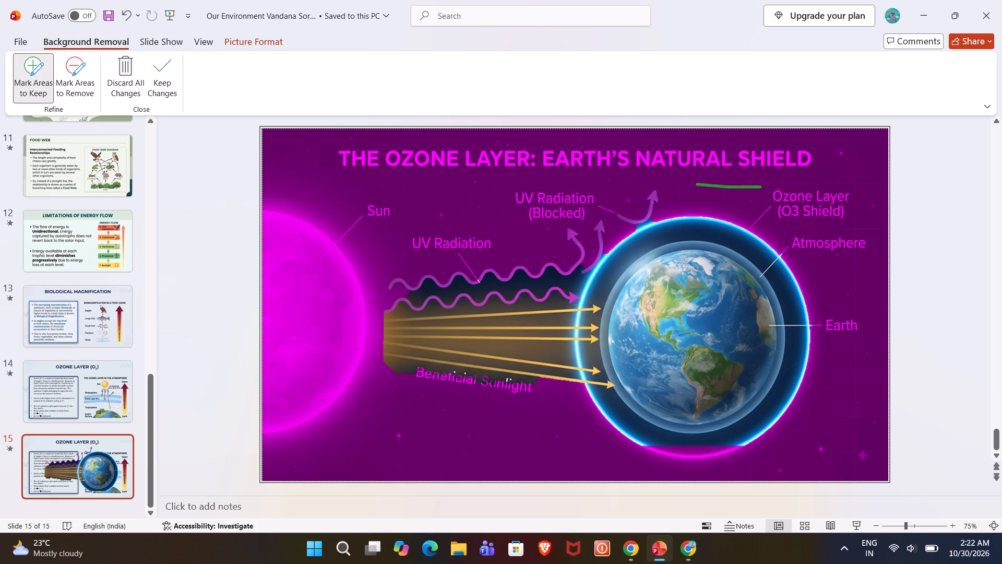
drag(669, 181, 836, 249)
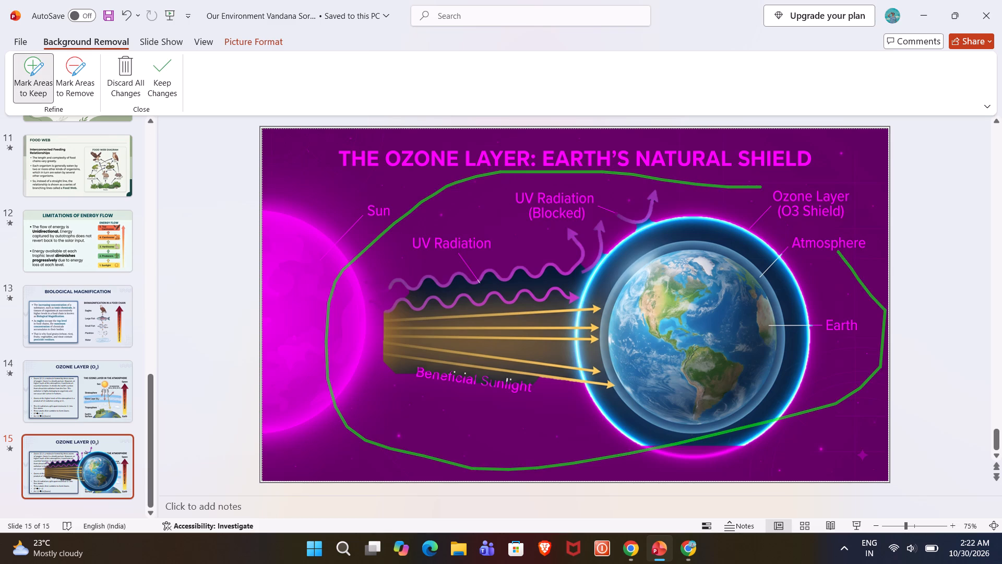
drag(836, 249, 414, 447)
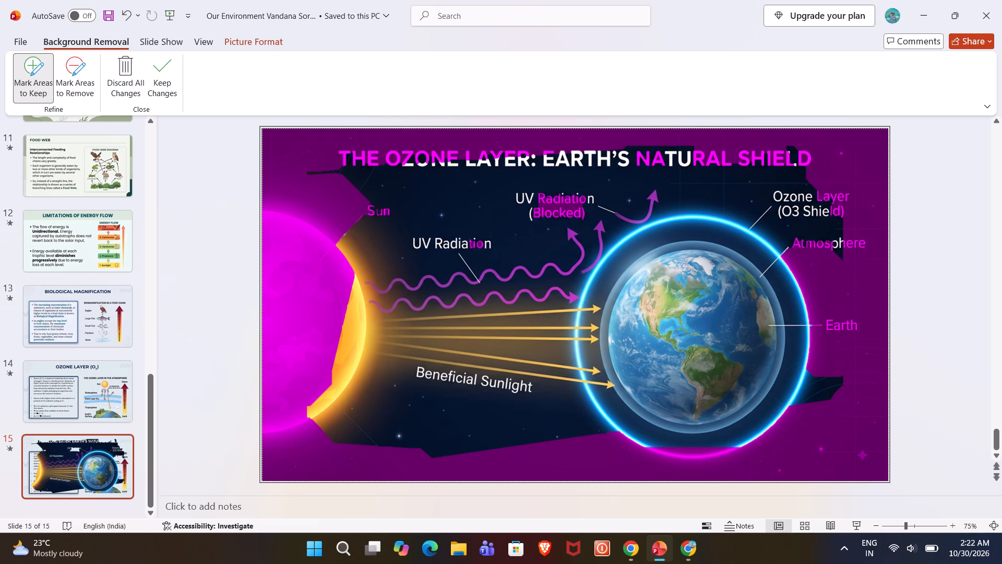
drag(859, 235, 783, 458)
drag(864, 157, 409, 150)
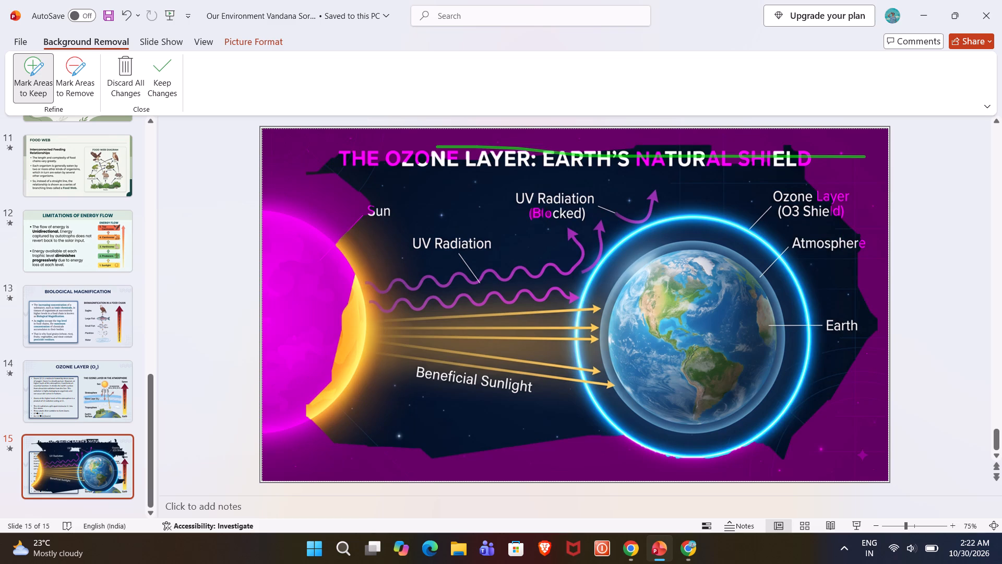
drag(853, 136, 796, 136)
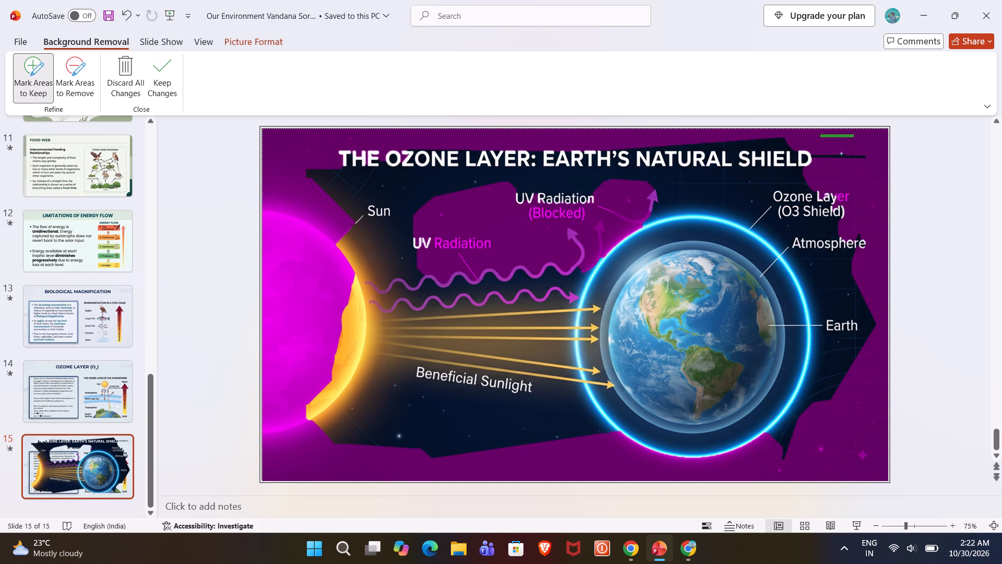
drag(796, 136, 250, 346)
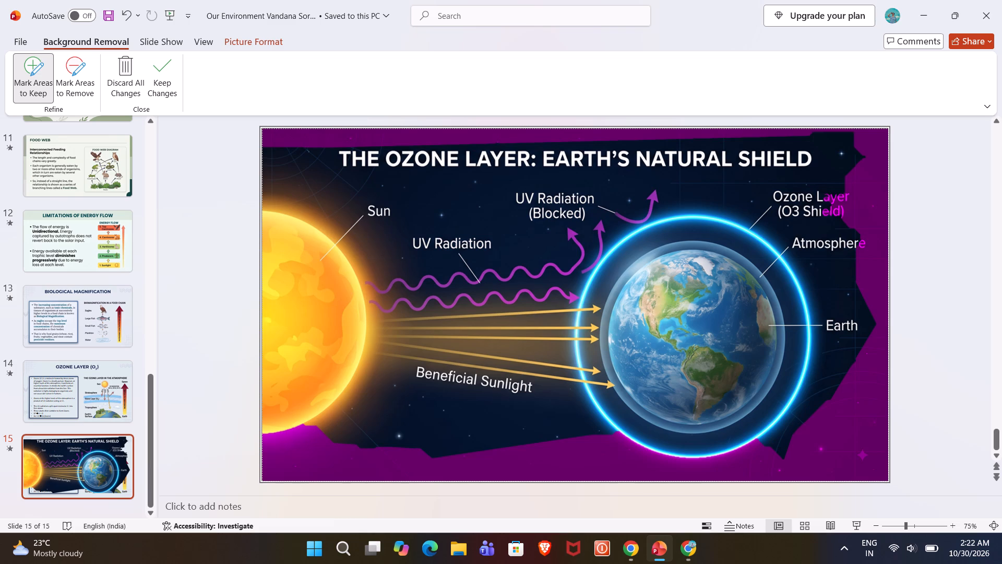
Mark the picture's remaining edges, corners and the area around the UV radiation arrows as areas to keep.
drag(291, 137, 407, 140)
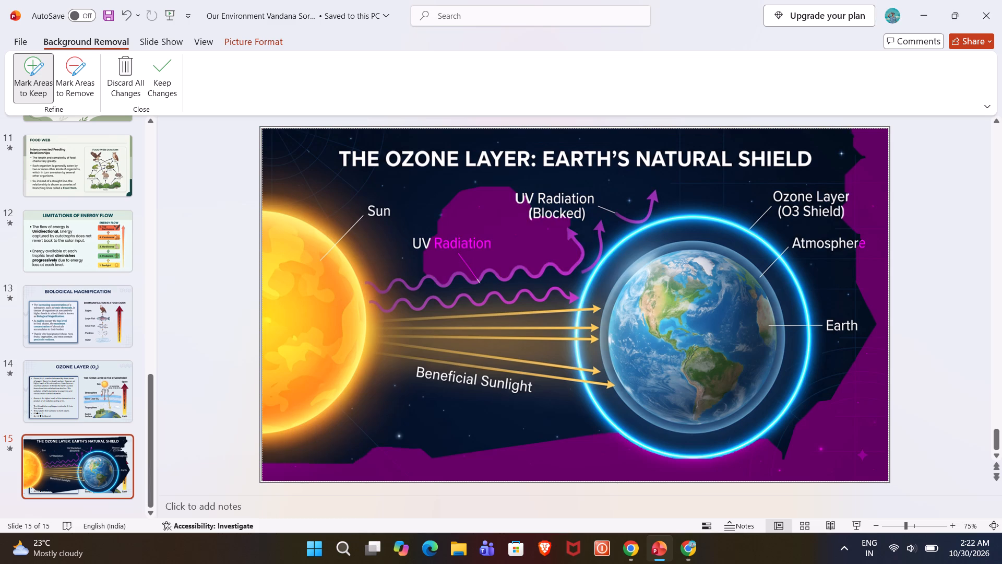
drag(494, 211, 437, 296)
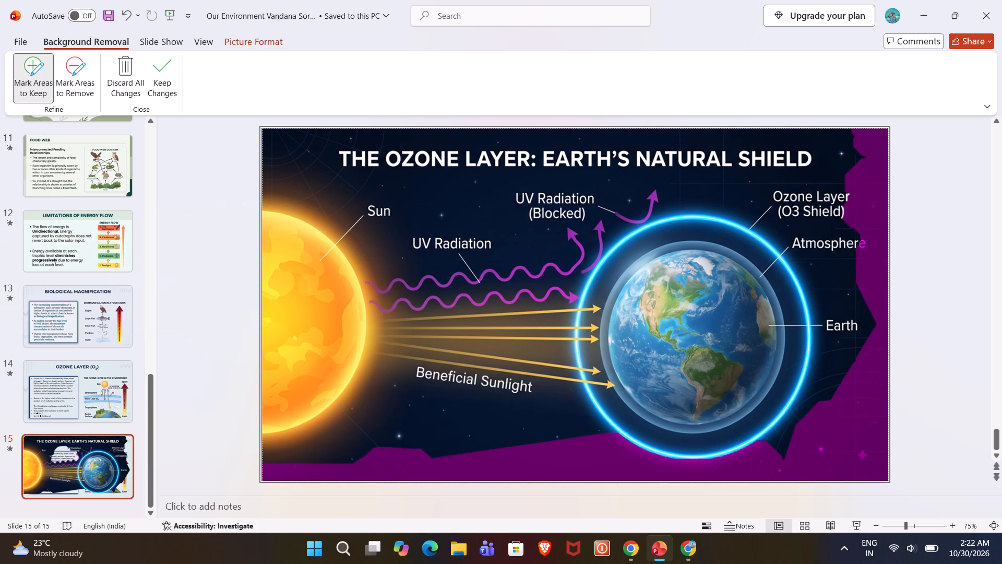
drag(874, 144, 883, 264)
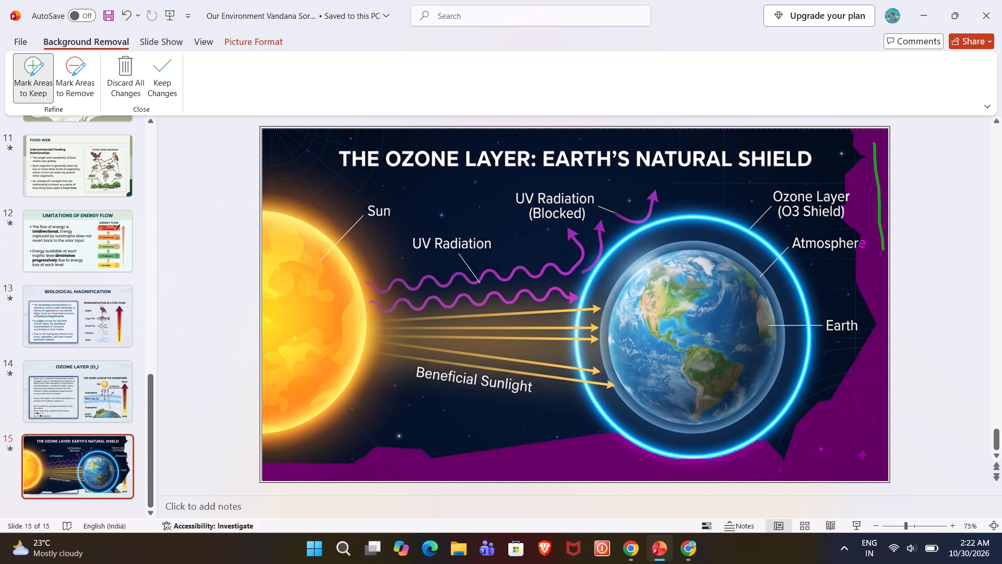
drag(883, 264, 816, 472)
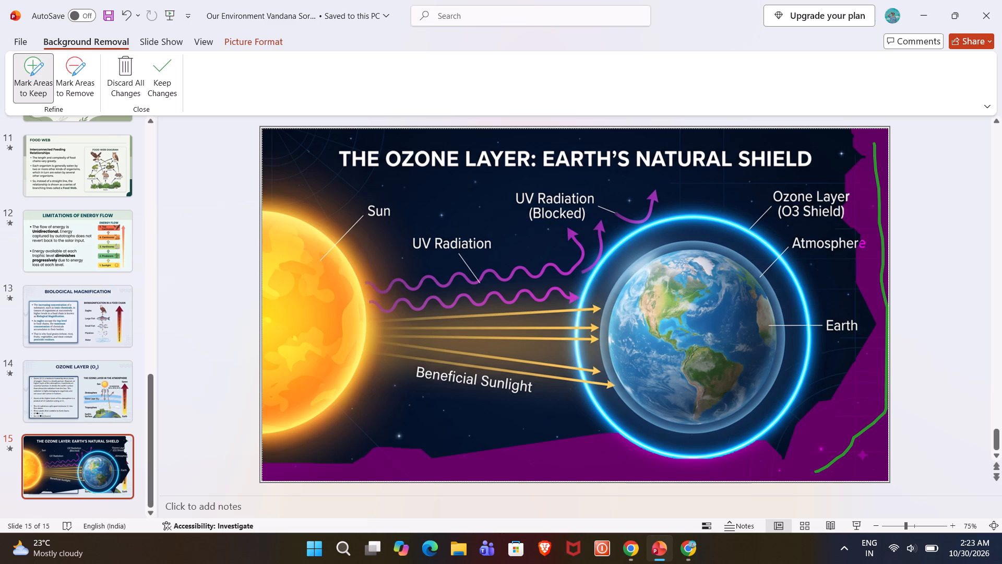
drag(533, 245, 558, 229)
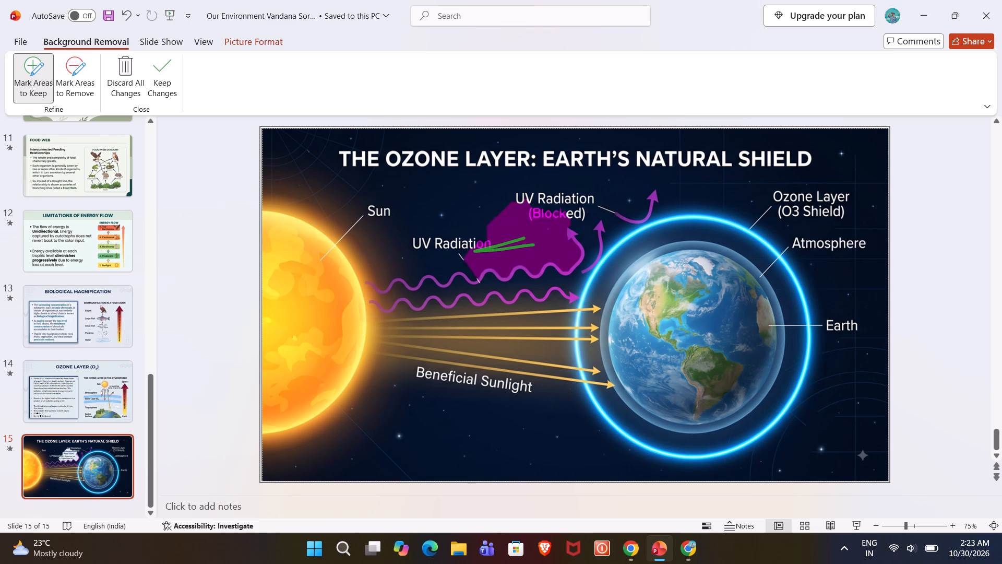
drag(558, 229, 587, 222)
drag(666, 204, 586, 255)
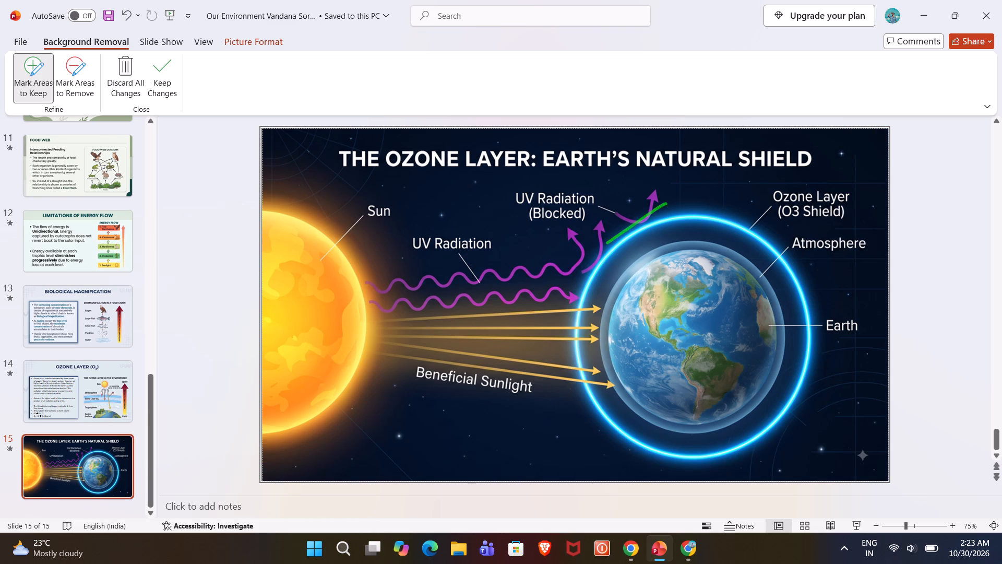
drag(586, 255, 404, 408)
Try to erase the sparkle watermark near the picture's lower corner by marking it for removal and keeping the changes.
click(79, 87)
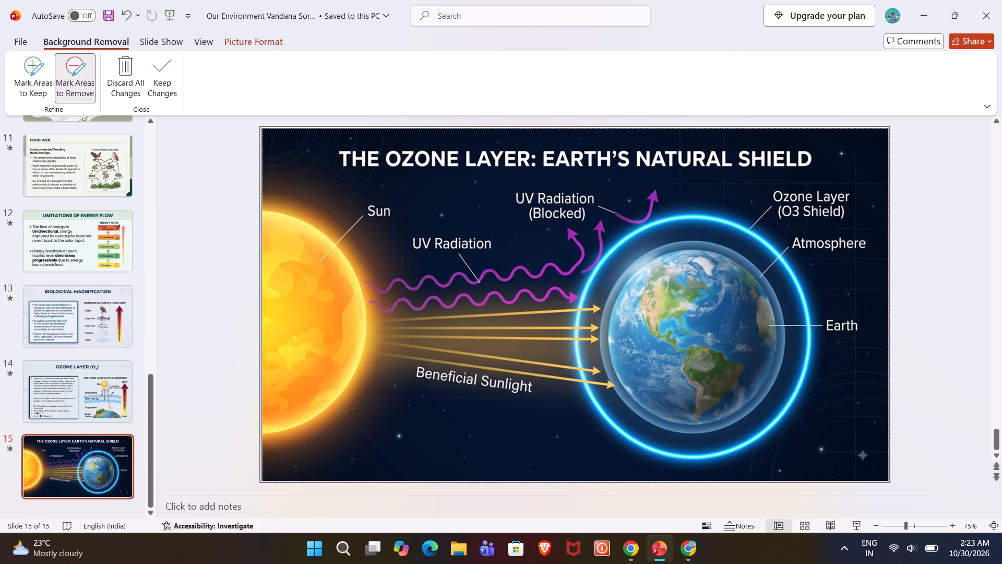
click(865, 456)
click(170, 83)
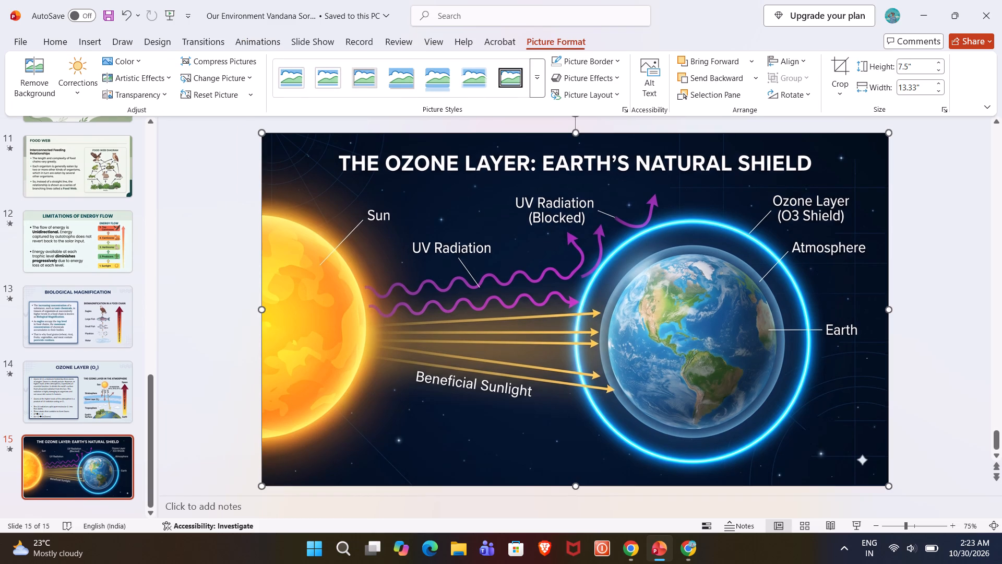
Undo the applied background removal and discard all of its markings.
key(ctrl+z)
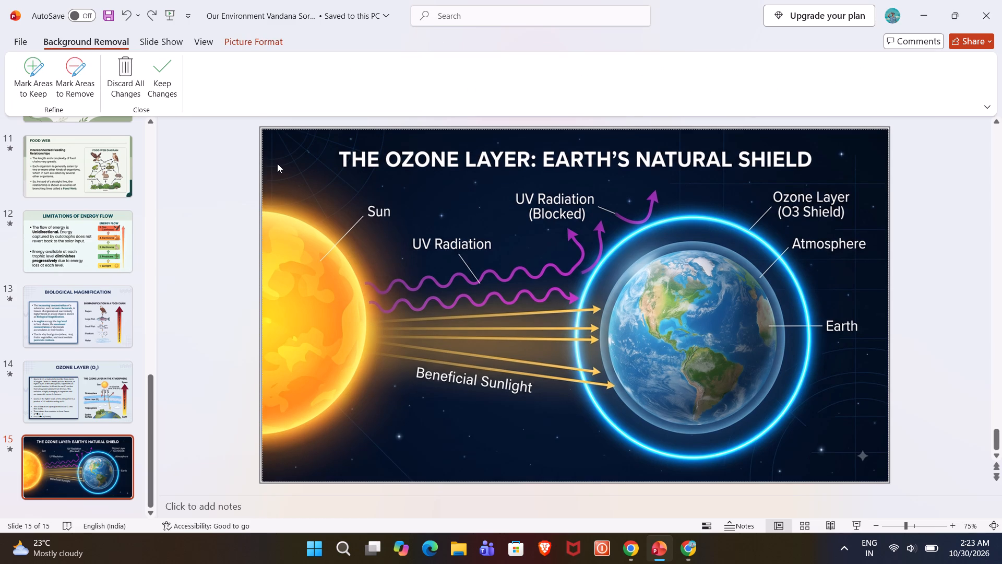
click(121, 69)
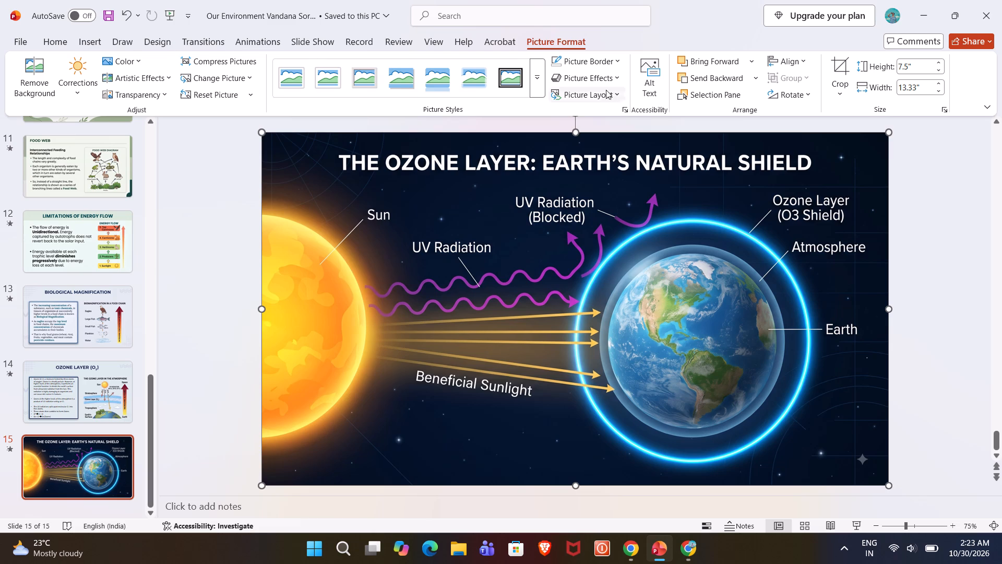
Draw a small rectangle about 0.26" high and 0.32" wide over the sparkle watermark on the ozone picture.
click(102, 41)
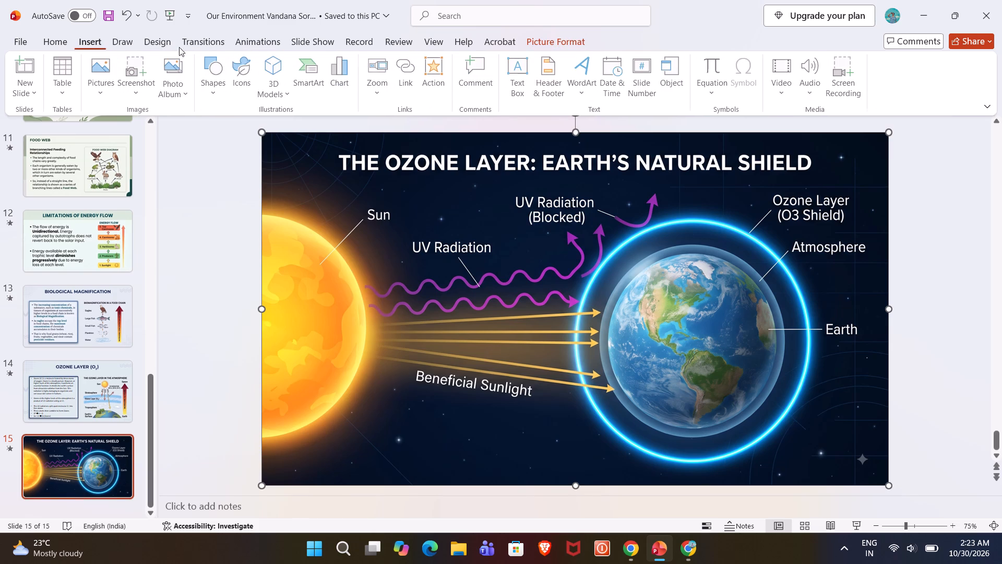
click(53, 45)
click(588, 61)
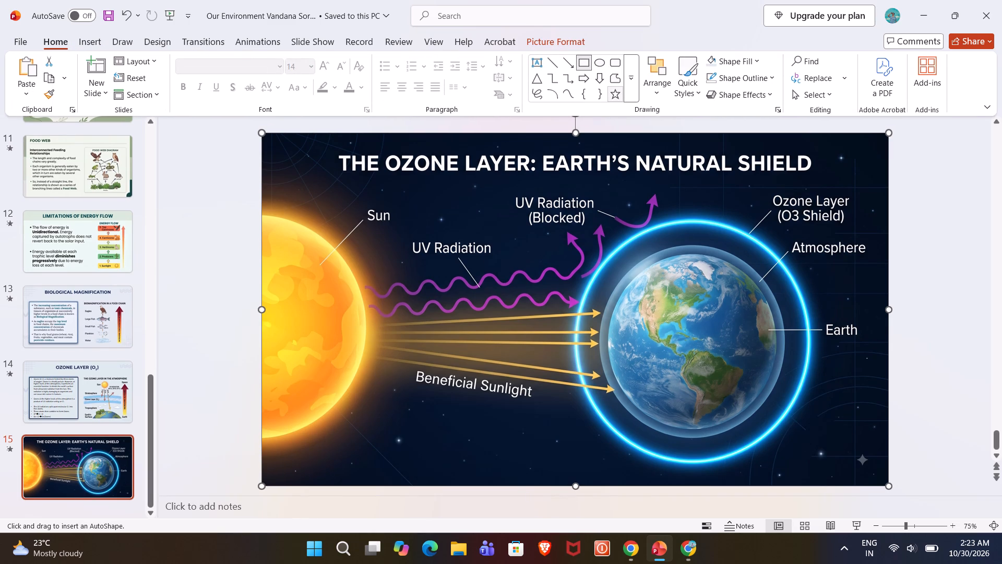
drag(857, 452, 871, 466)
drag(871, 466, 872, 466)
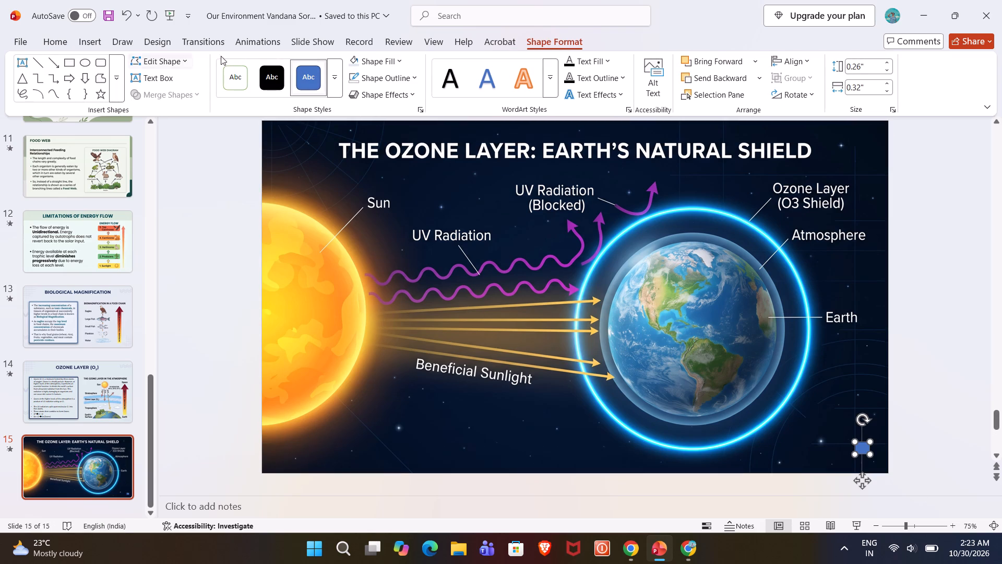
Fill the rectangle with the dark background colour sampled beside it using the Eyedropper, and remove its outline.
click(604, 60)
click(604, 61)
click(378, 60)
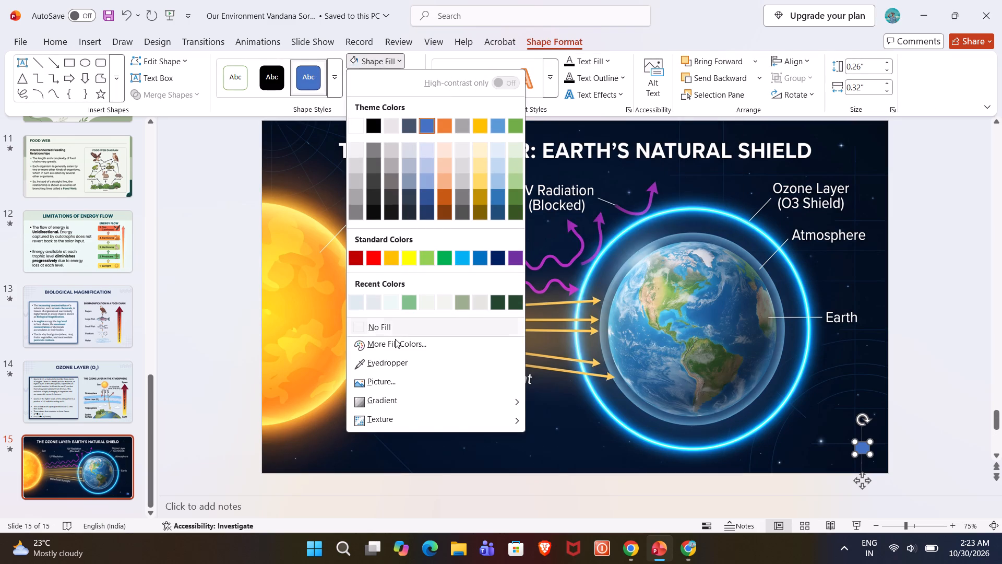
click(400, 362)
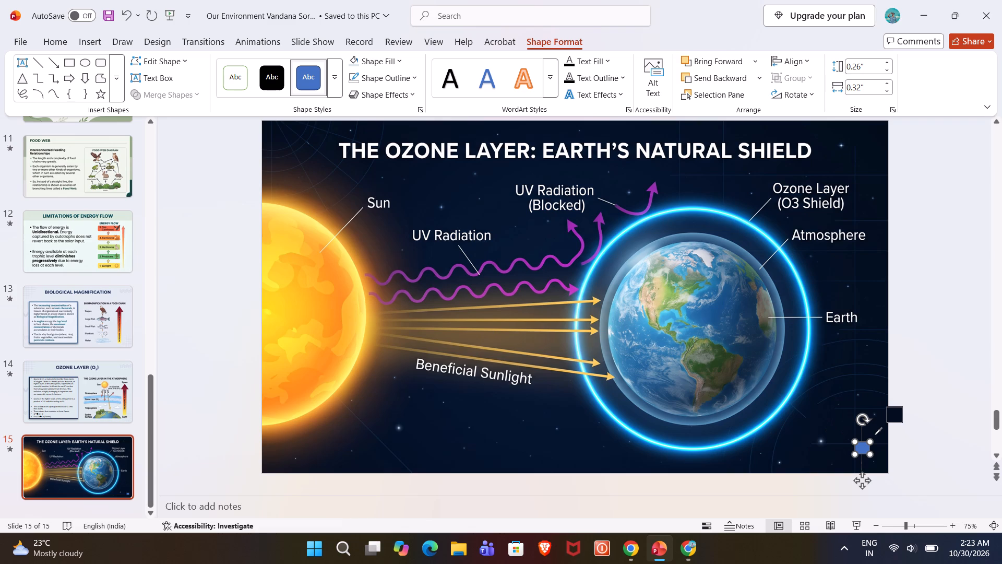
click(875, 434)
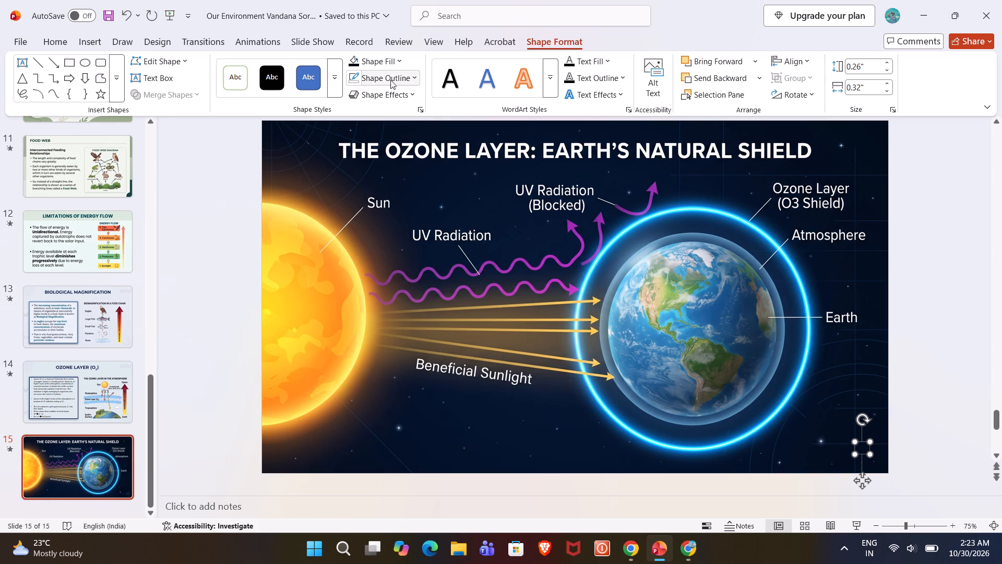
click(391, 78)
click(400, 350)
Duplicate slide 15, the ozone layer diagram, as a new slide 16.
click(945, 319)
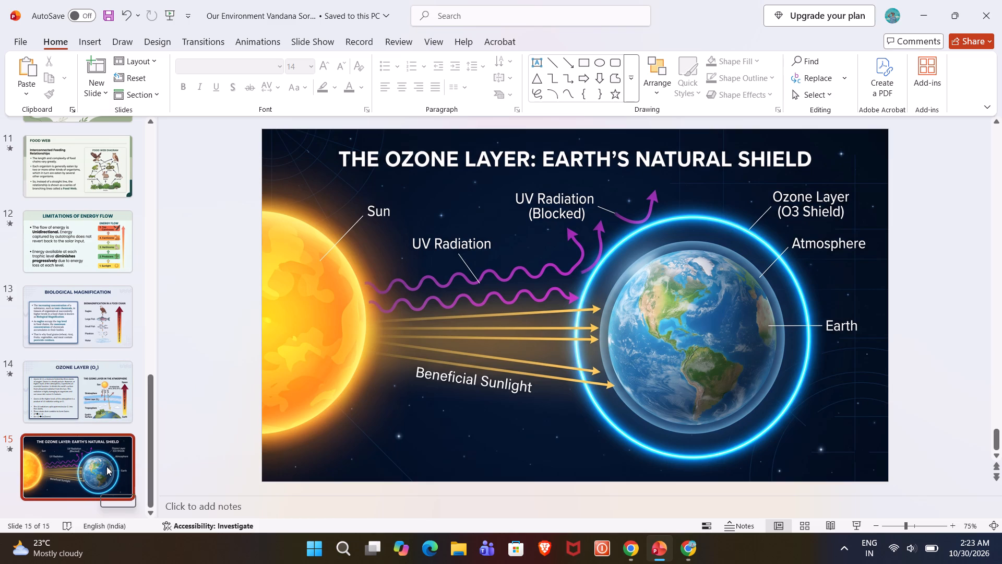
key(ctrl+d)
click(88, 469)
key(ctrl+d)
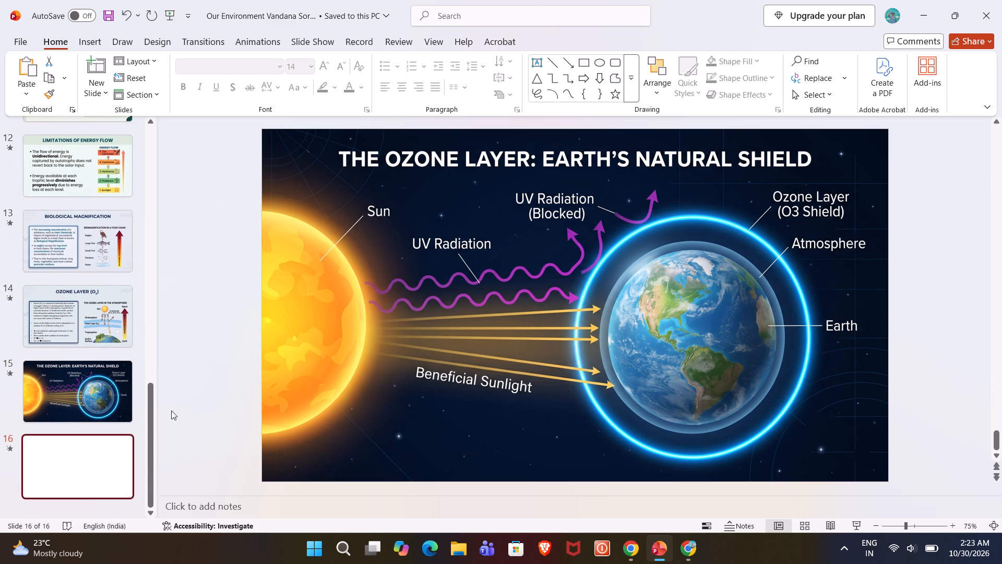
scroll(200, 374, down, 2)
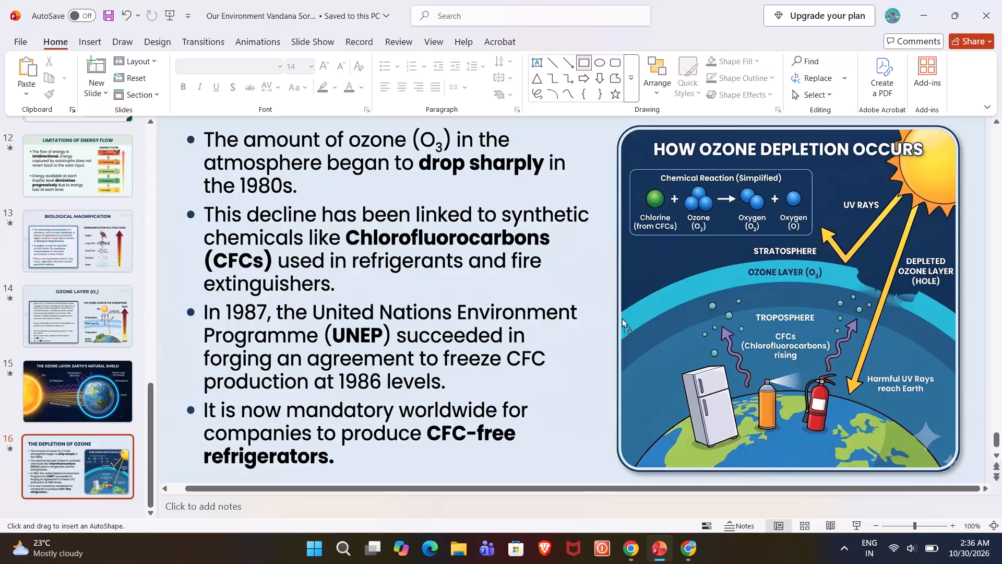
drag(622, 318, 621, 318)
Duplicate slide 16.
click(74, 467)
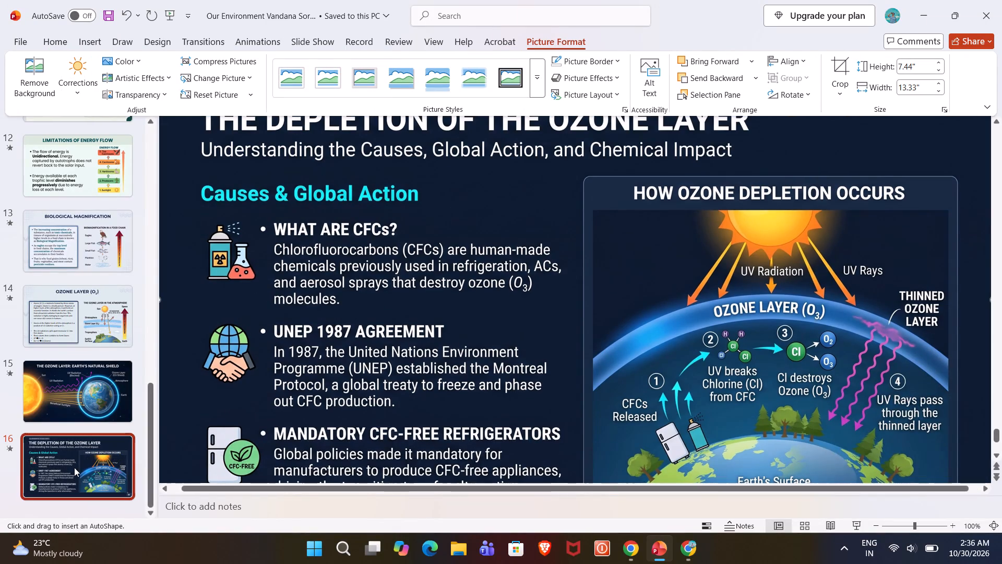
key(ctrl+d)
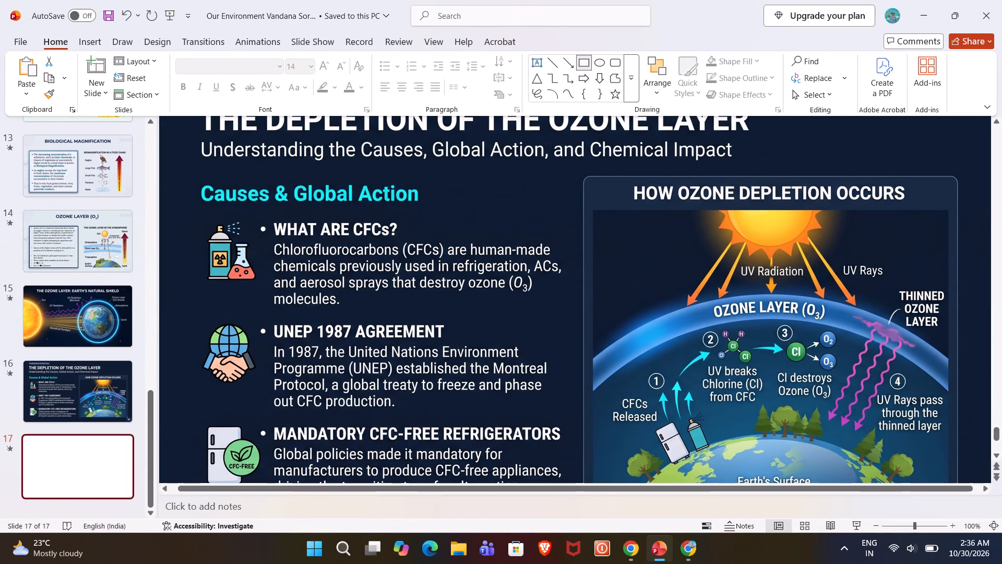
Crop the full-slide picture on slide 17 to the "How Ozone Depletion Occurs" diagram, about 5.16" high by 5.98" wide.
click(800, 271)
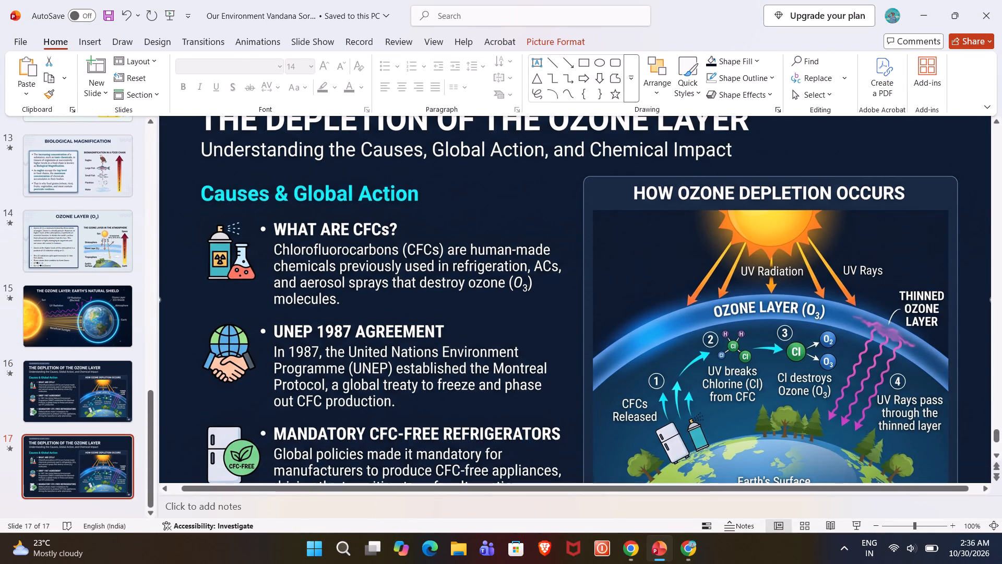
ctrl+scroll(900, 402, down, 2)
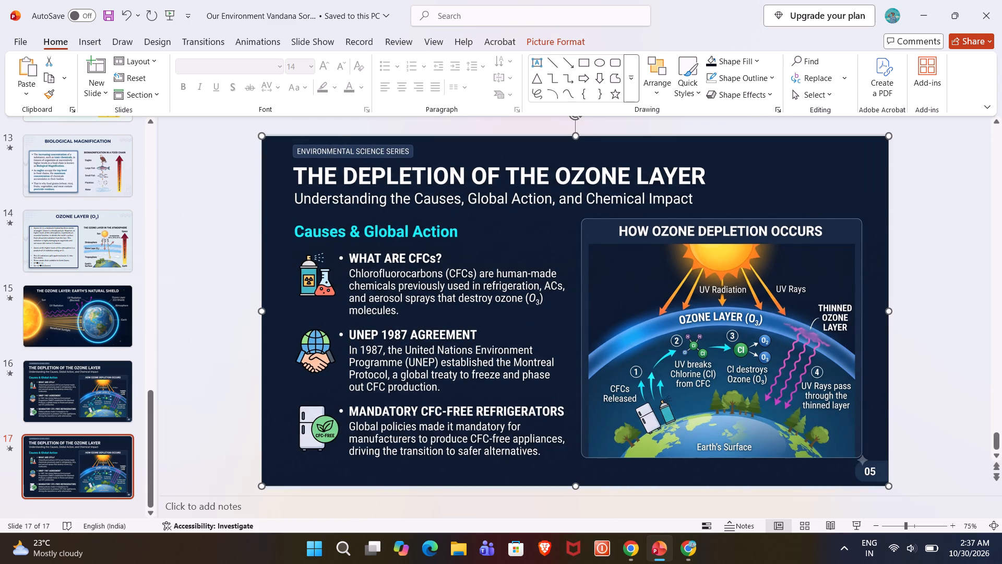
drag(822, 180, 800, 181)
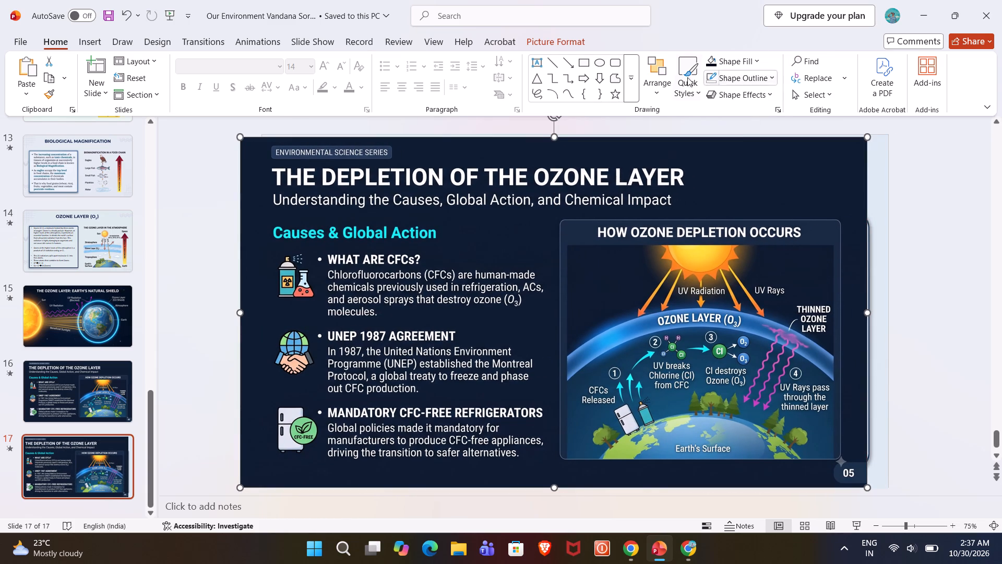
click(584, 303)
click(565, 41)
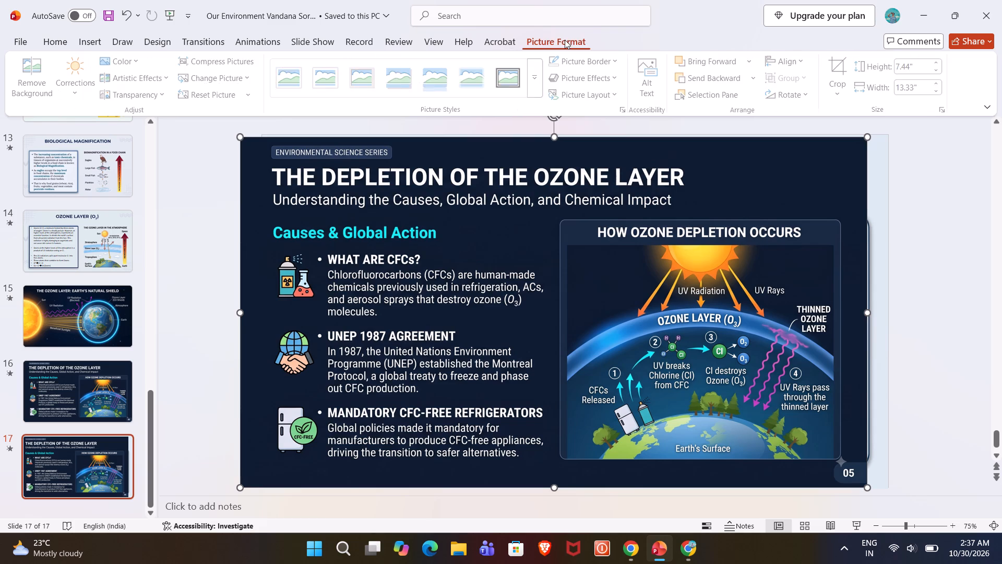
click(842, 72)
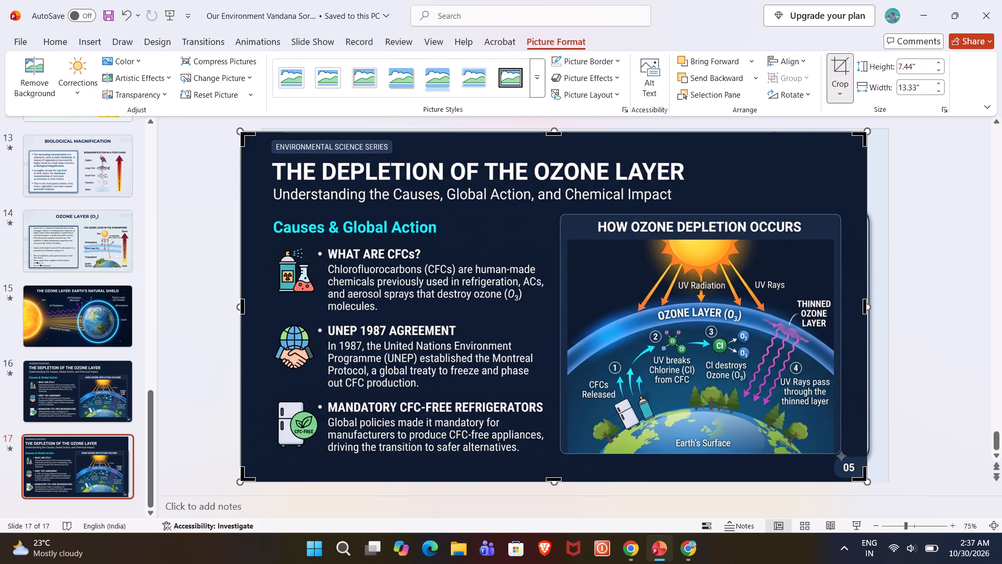
drag(242, 309, 550, 367)
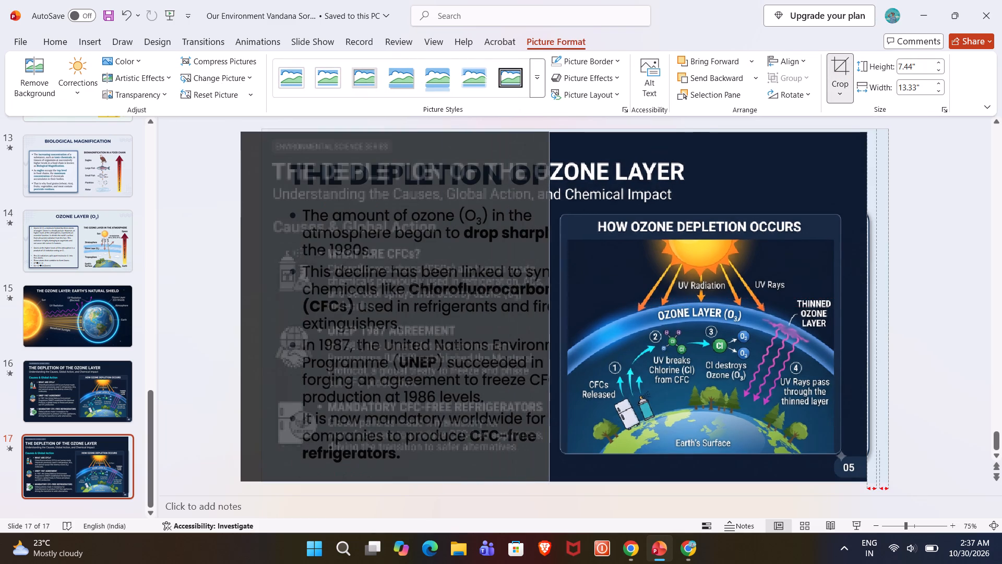
drag(550, 367, 558, 371)
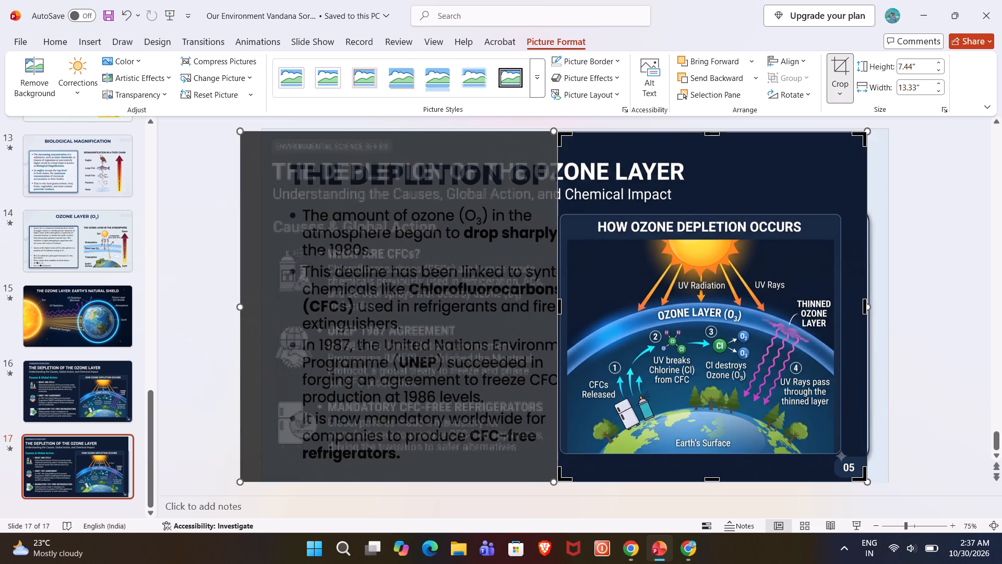
drag(714, 480, 709, 457)
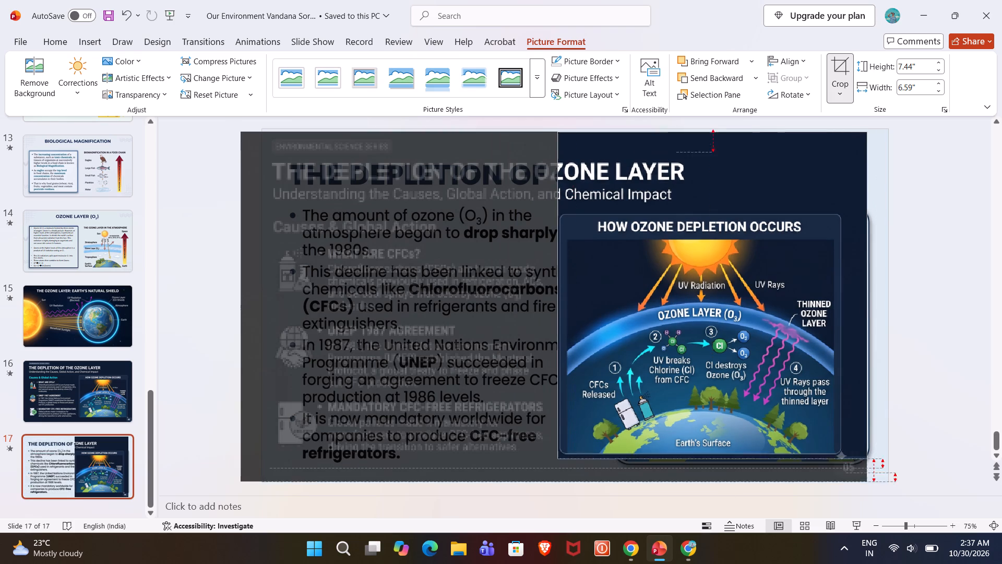
drag(709, 457, 708, 453)
drag(707, 135, 708, 173)
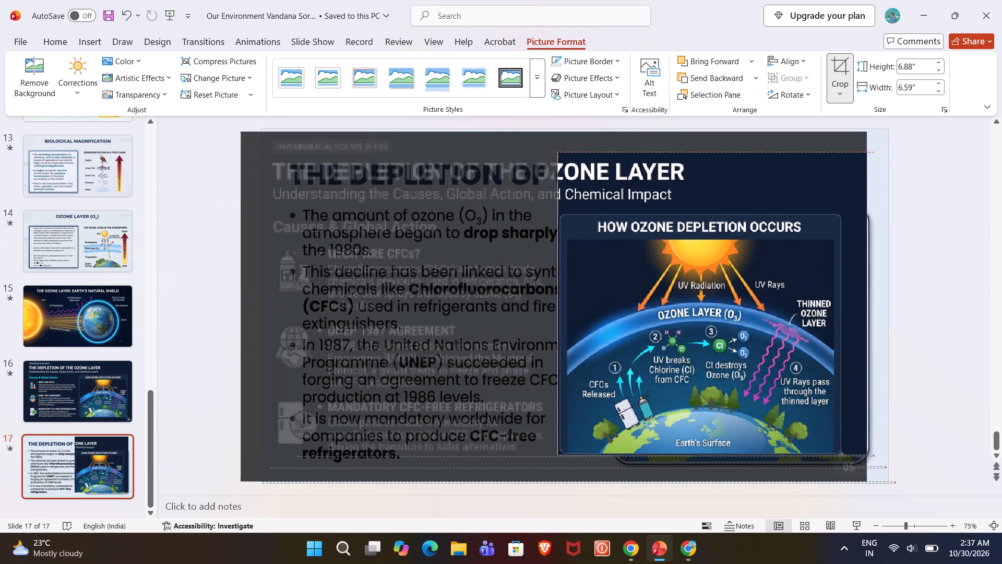
drag(708, 173, 702, 211)
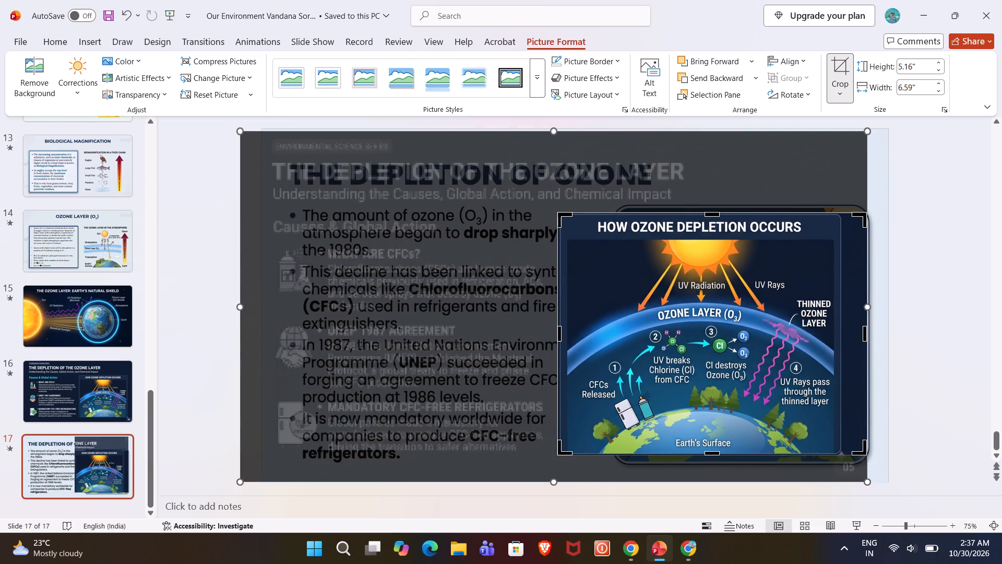
drag(866, 333, 831, 337)
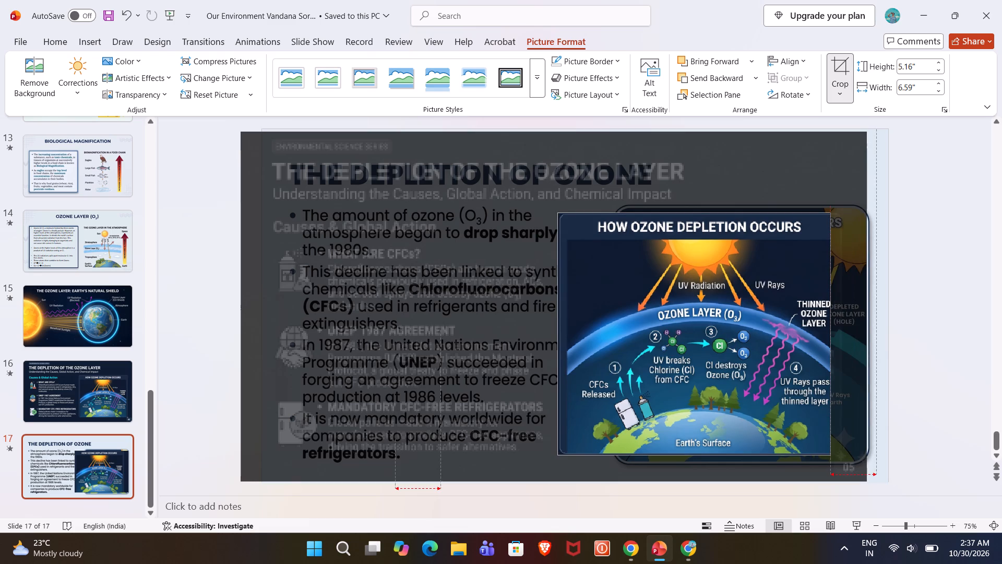
drag(831, 337, 838, 337)
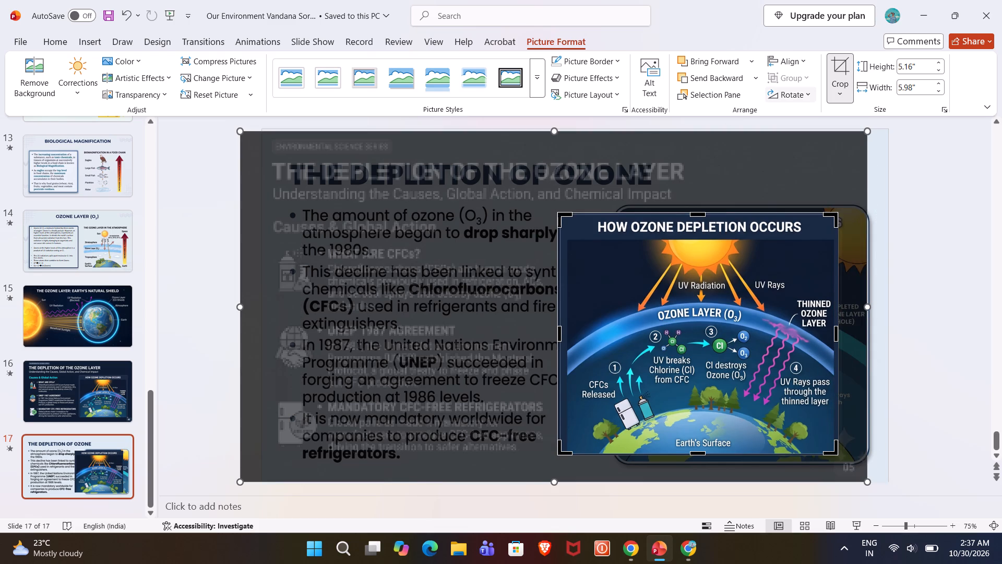
key(Return)
Place the cropped diagram over the old one beside the bullet text and stretch its bottom edge down to cover it.
drag(742, 308, 768, 321)
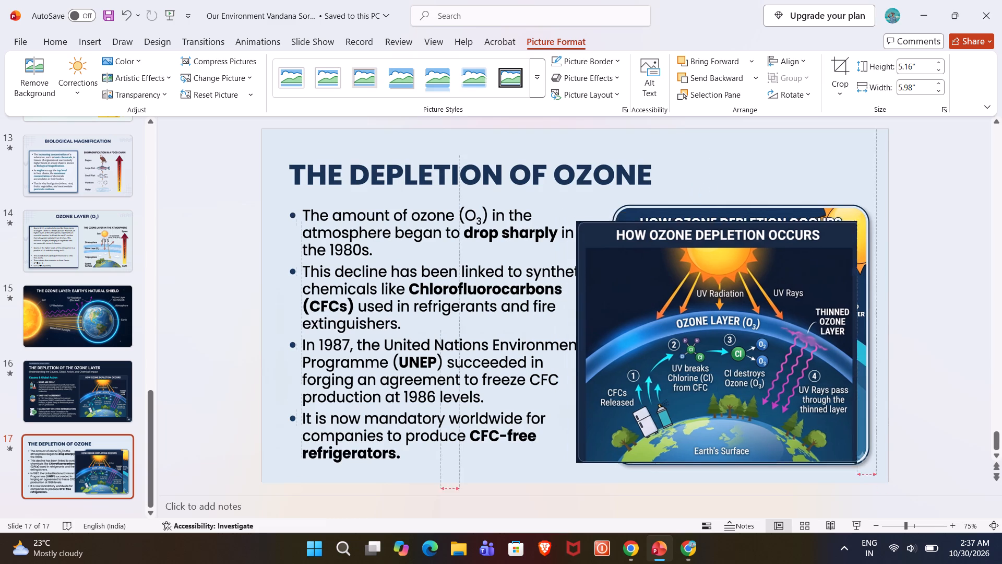
drag(768, 321, 783, 299)
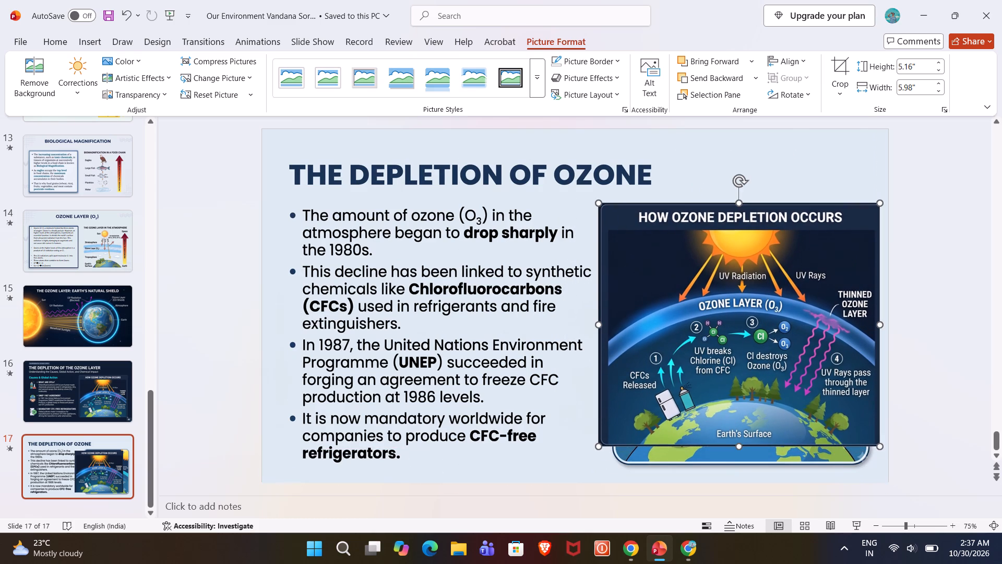
drag(739, 446, 739, 463)
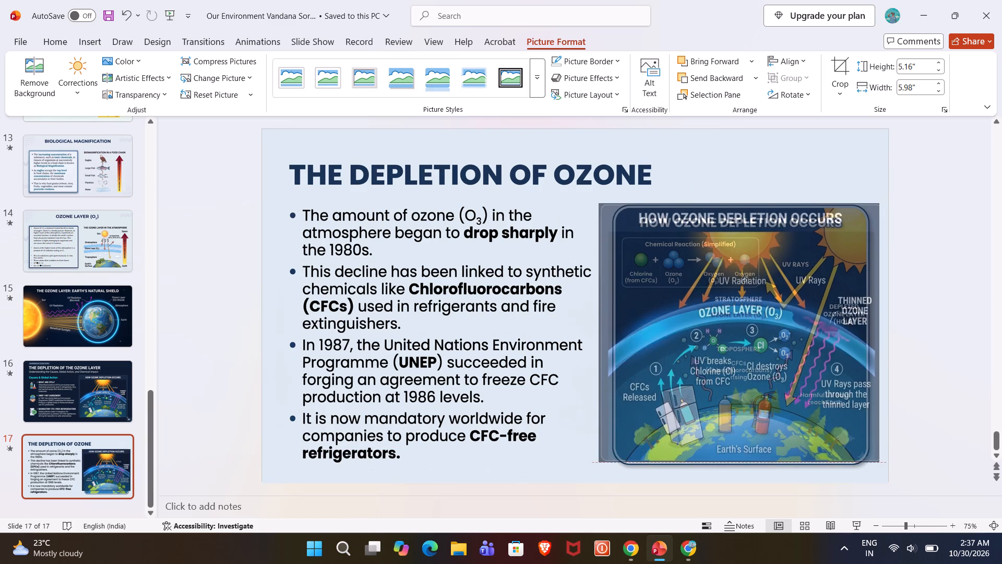
drag(739, 463, 739, 465)
click(1001, 285)
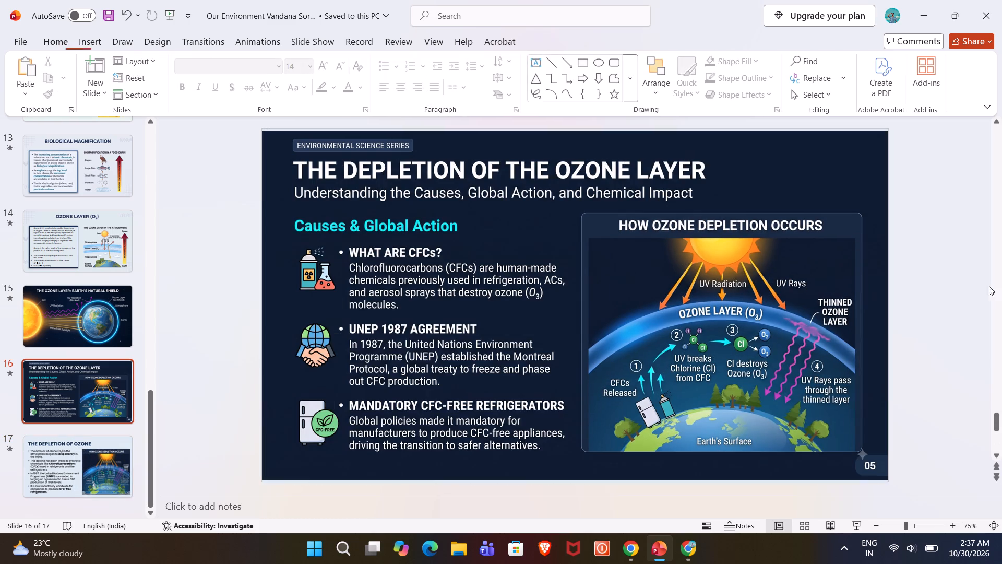
Move slide 17, "The Depletion of Ozone" with the bullet text, ahead of the dark ozone slide so it becomes slide 16.
click(89, 465)
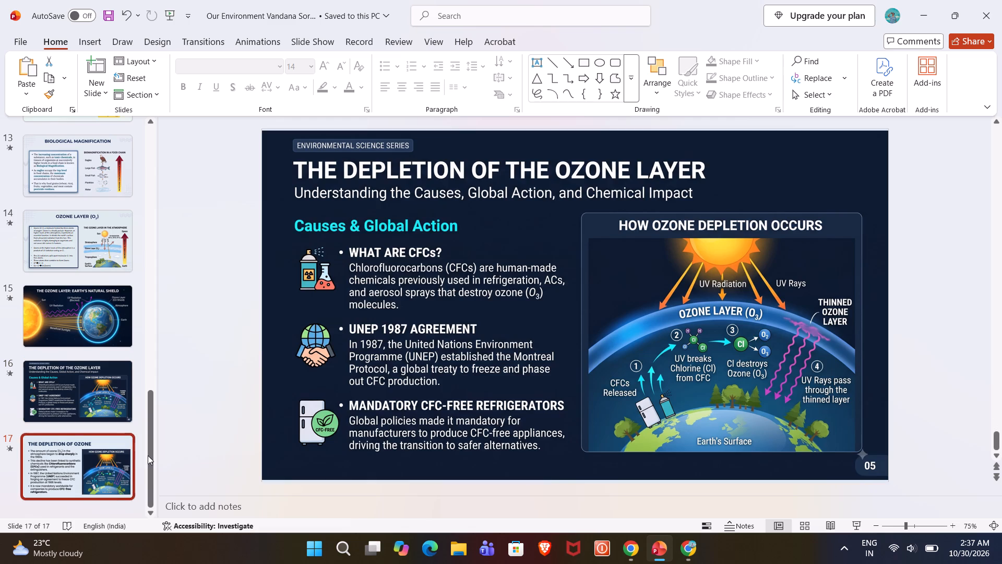
drag(99, 466, 117, 377)
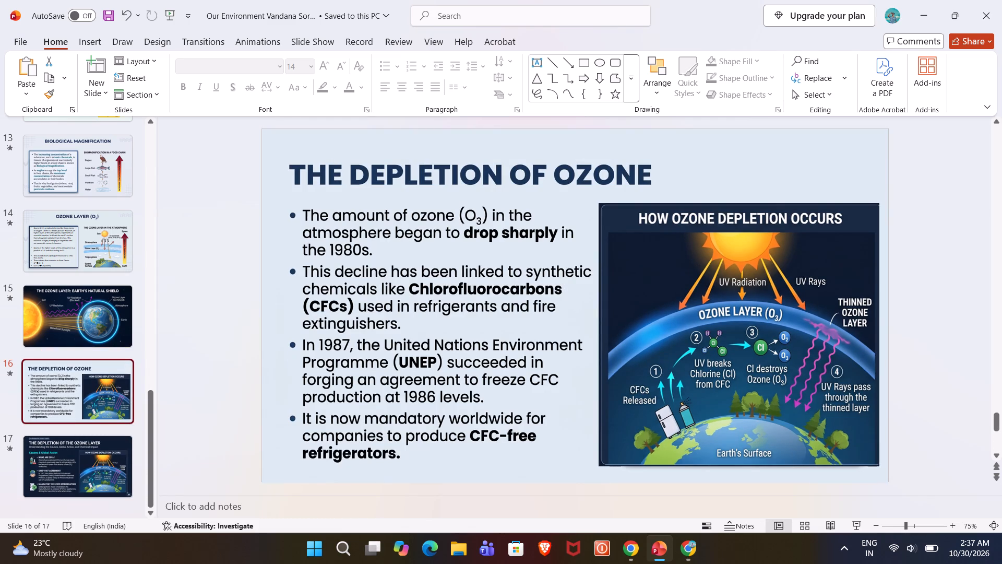
click(977, 225)
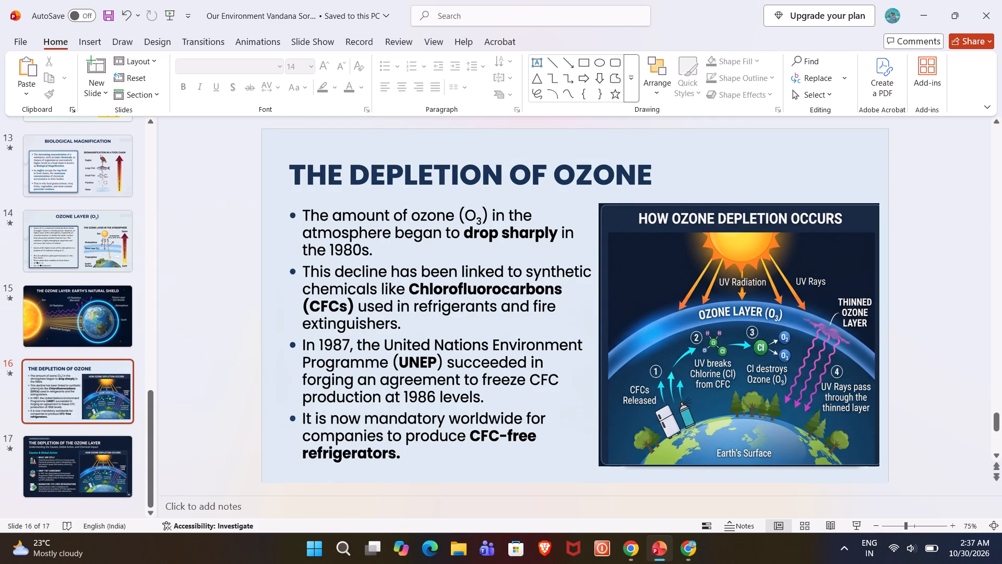
Fine-tune the height and position of the "How Ozone Depletion Occurs" diagram on slide 16 so it fully covers the old picture.
click(716, 422)
click(736, 467)
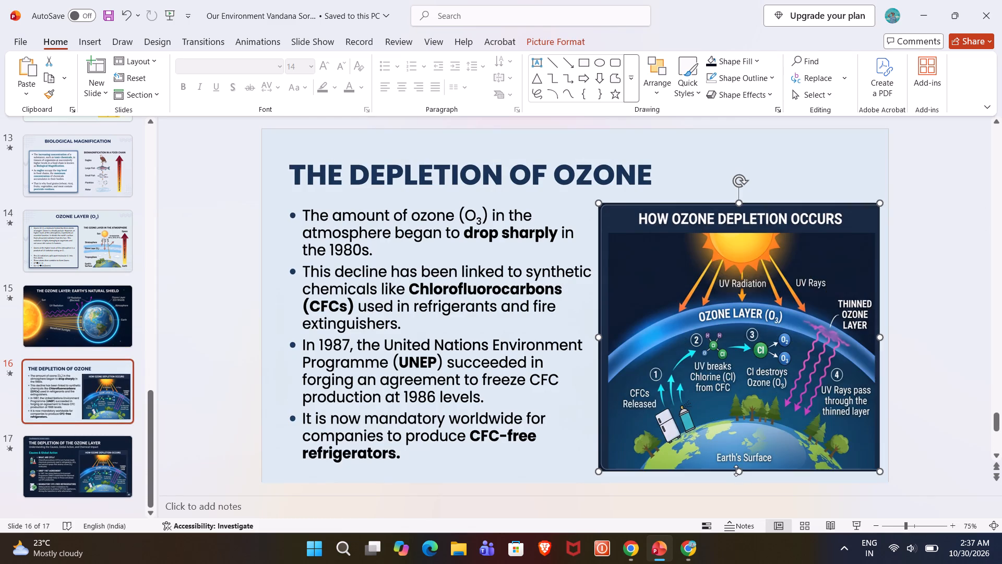
click(985, 383)
click(774, 406)
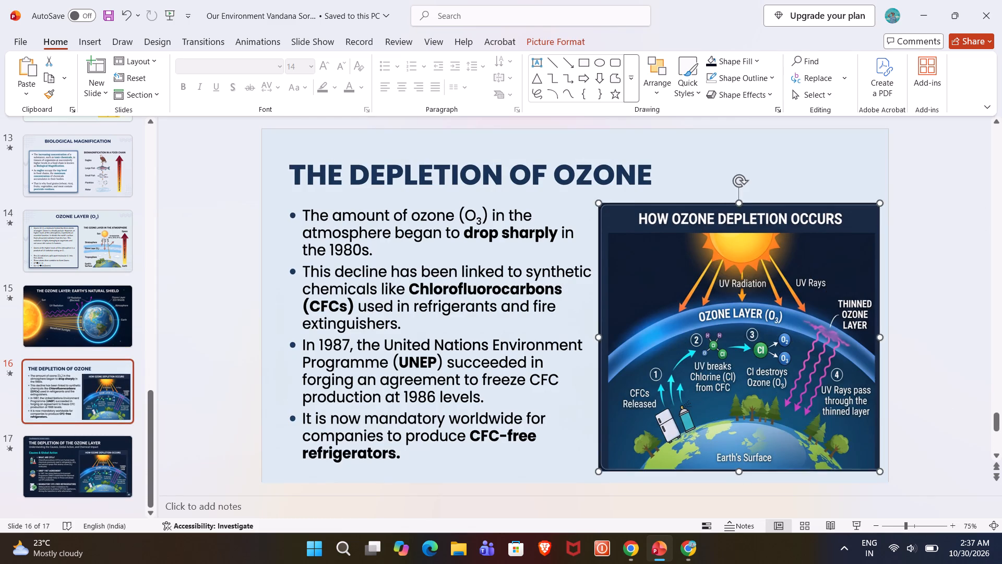
click(741, 208)
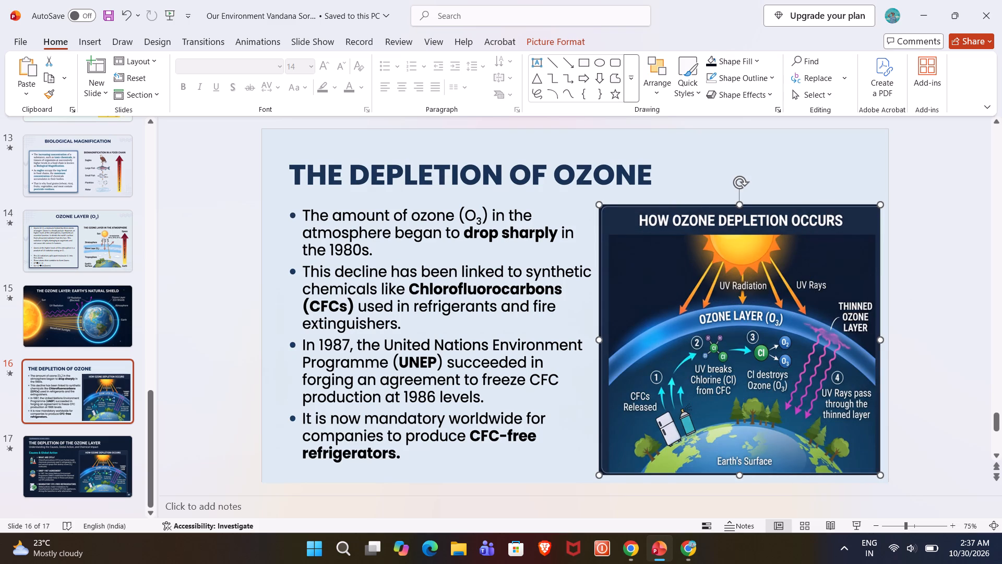
click(781, 389)
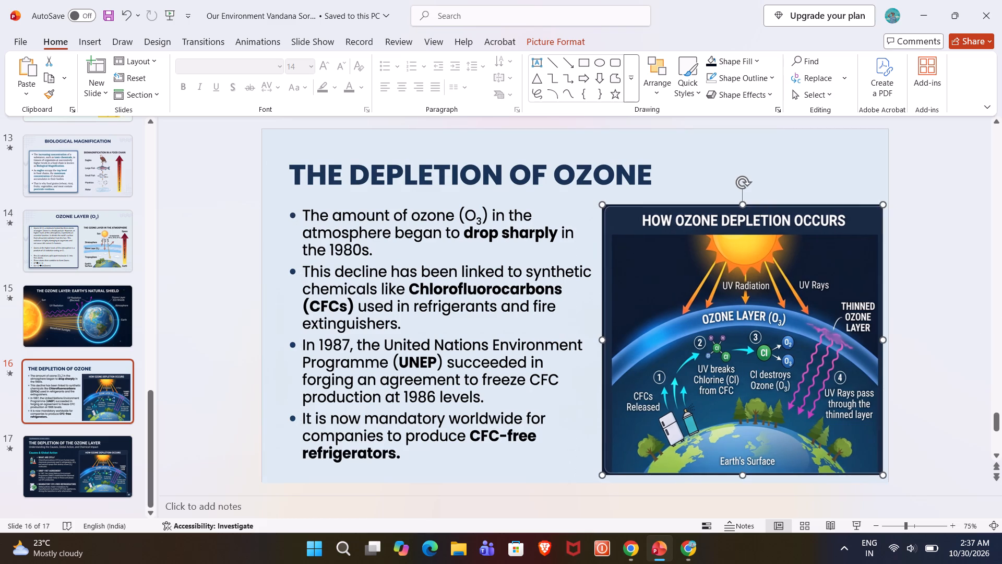
click(961, 319)
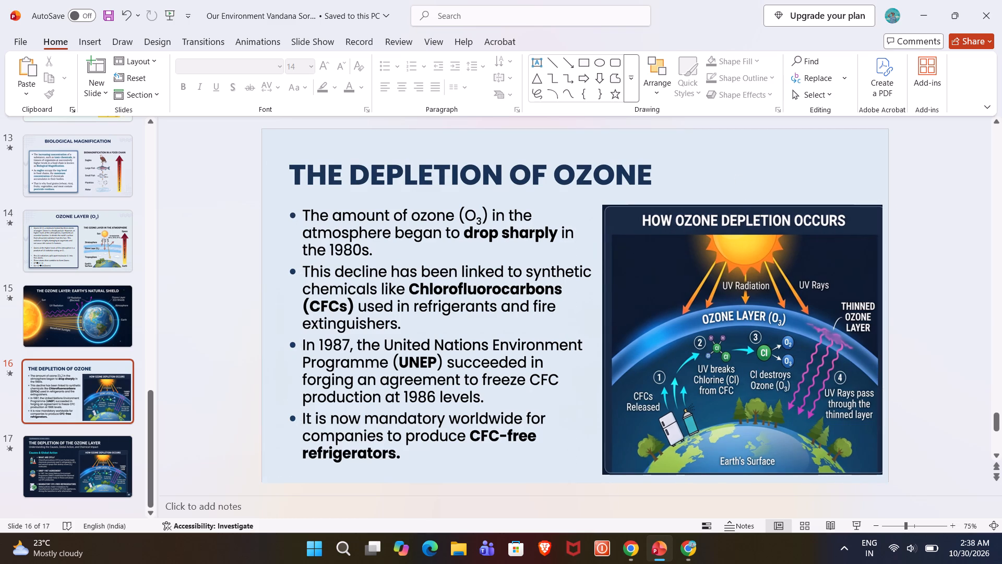
click(798, 392)
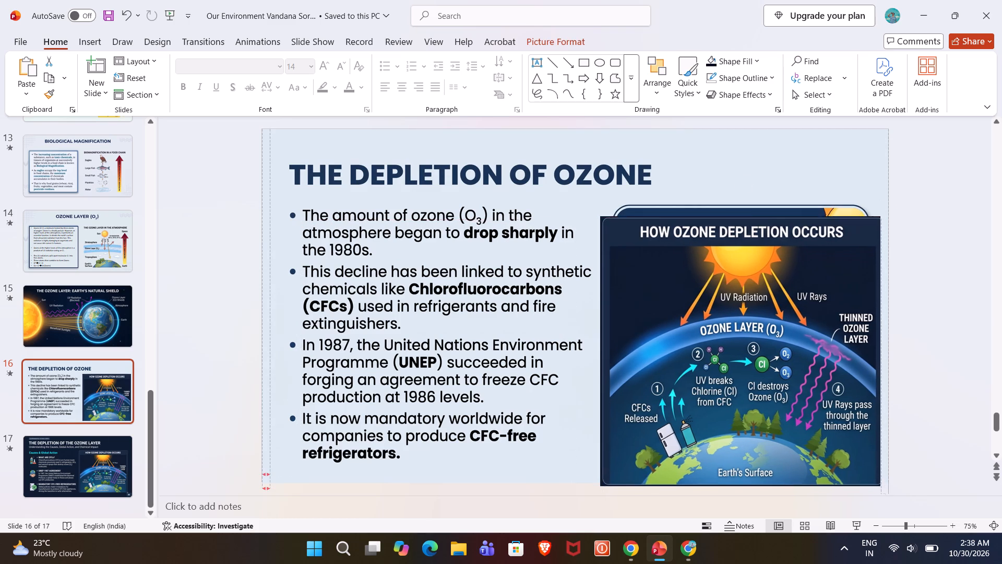
click(974, 363)
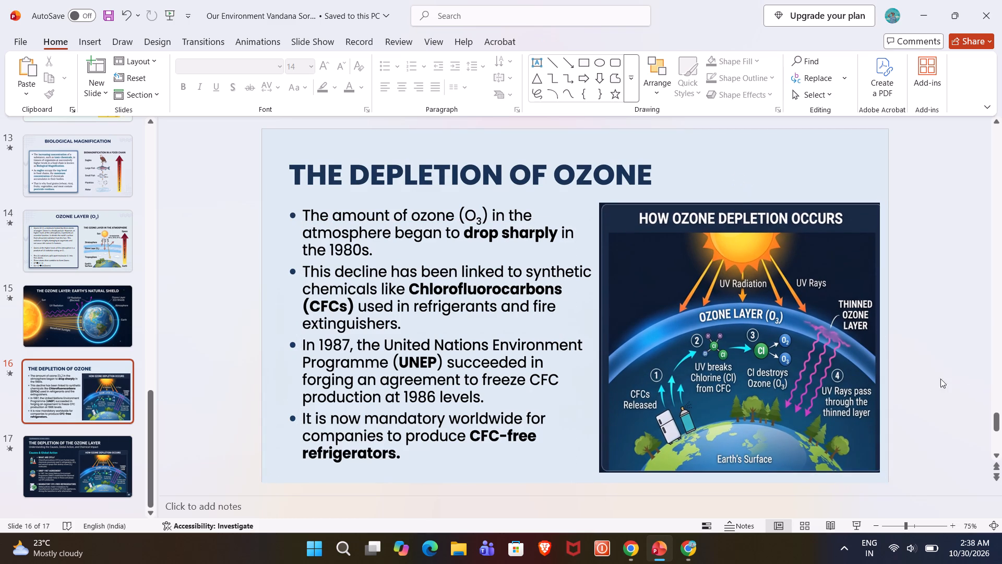
click(782, 391)
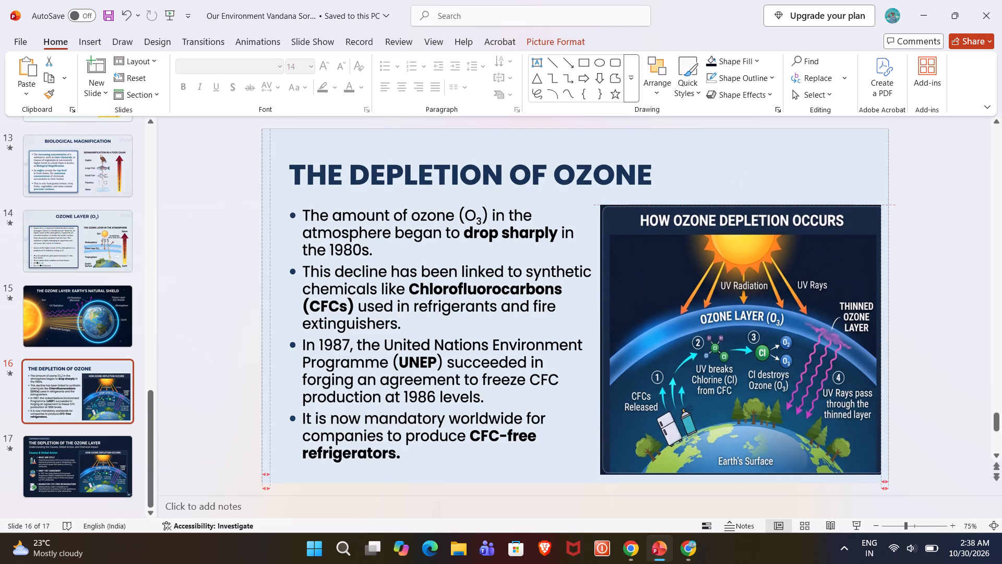
click(962, 305)
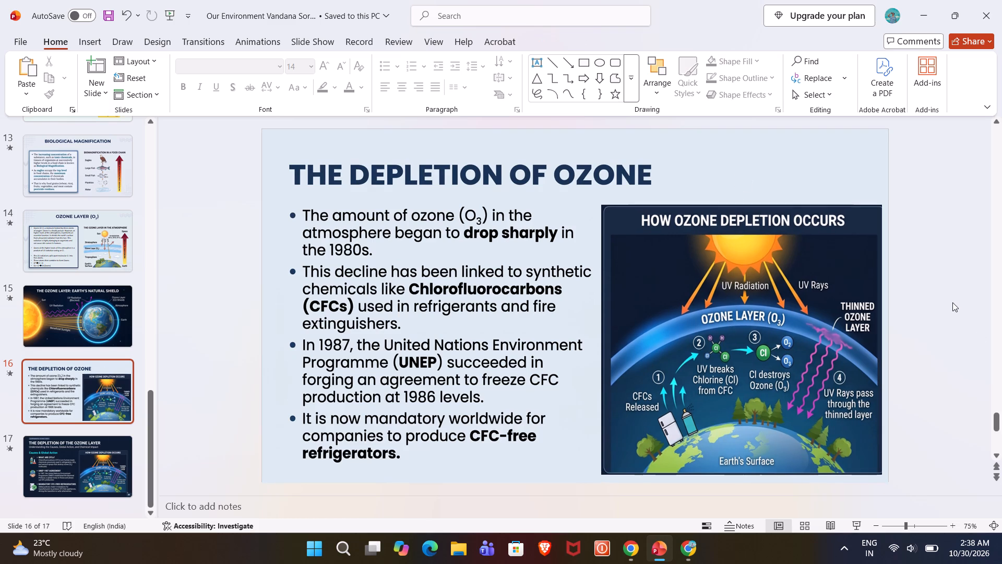
Save the presentation.
key(ctrl+s)
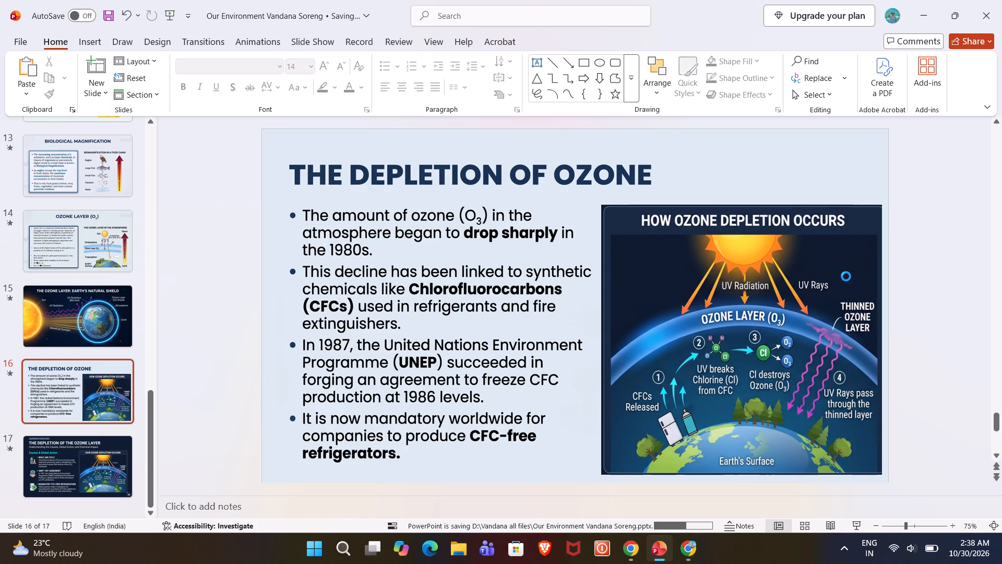
Select slide 17, the dark "The Depletion of the Ozone Layer" slide.
click(94, 456)
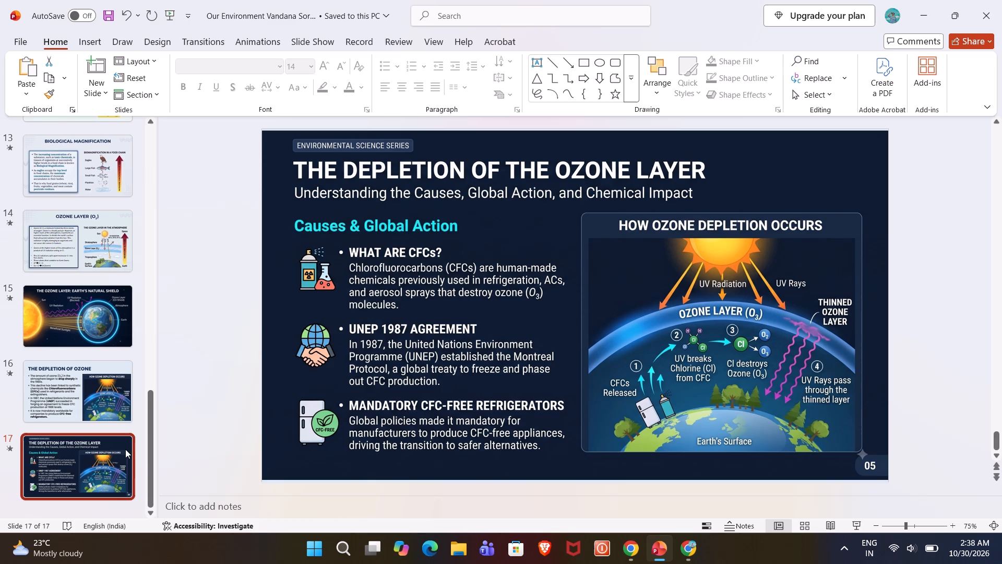
click(111, 457)
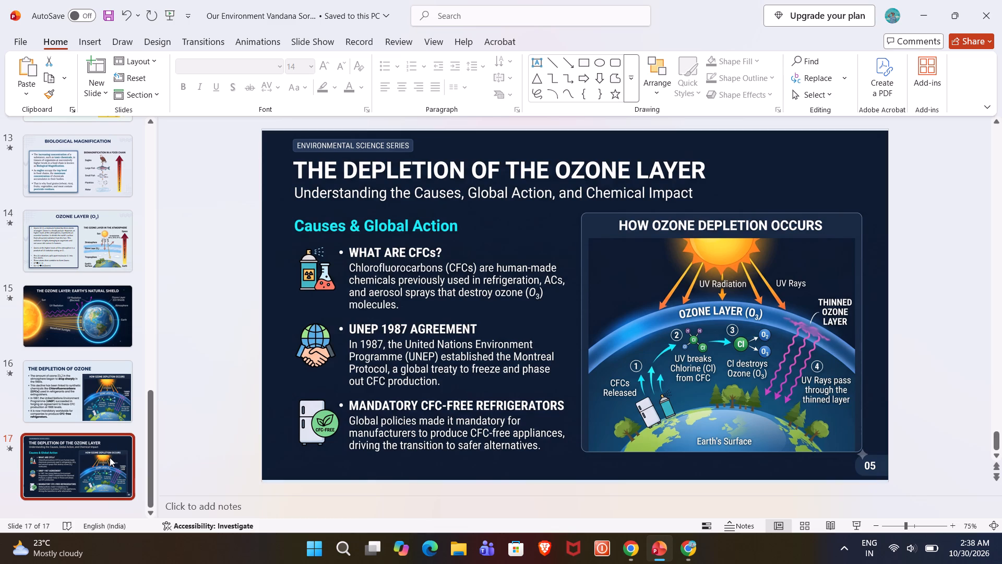
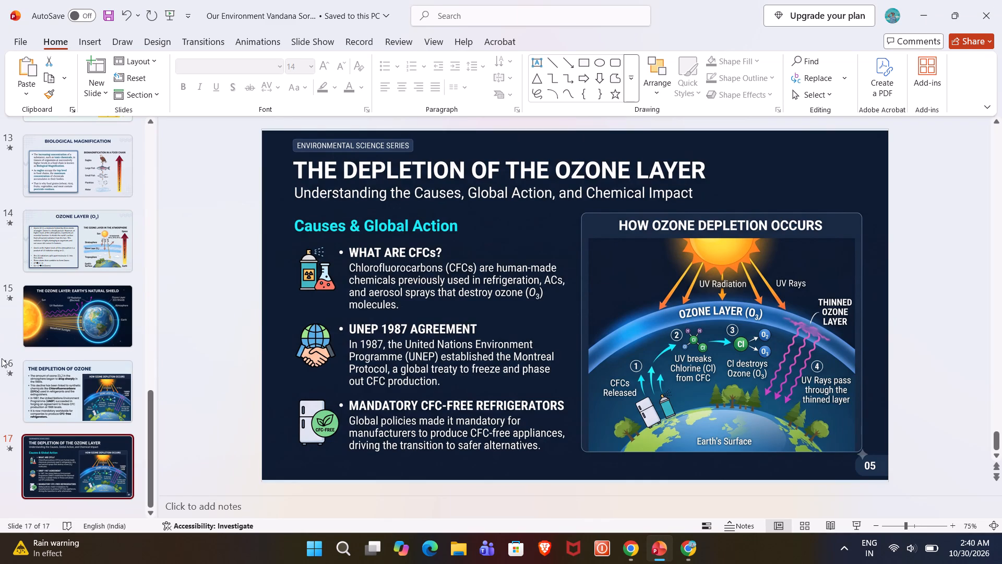
Compare slides 16 and 17, and delete slide 17, the dark "The Depletion of the Ozone Layer" slide.
click(85, 402)
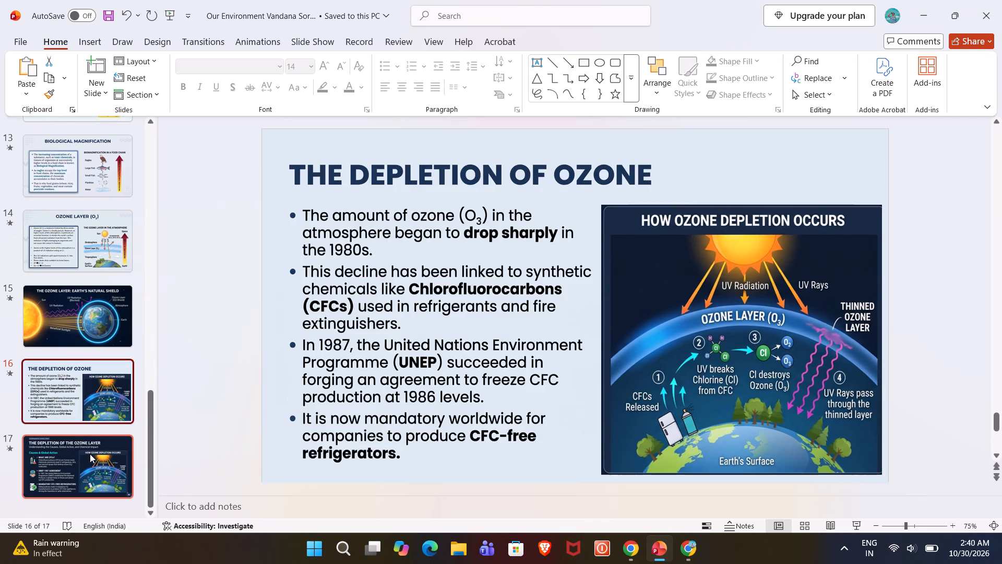
click(91, 461)
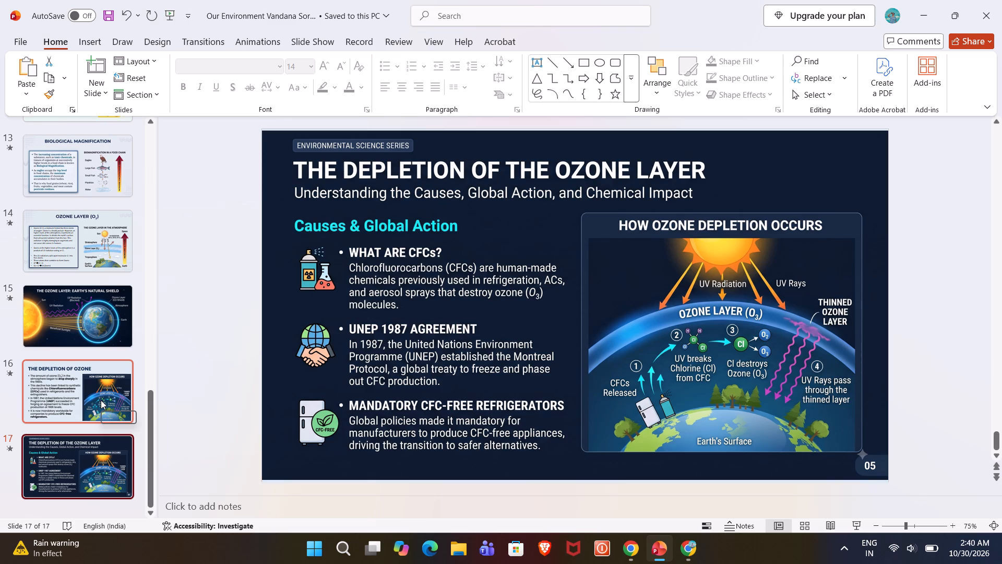
click(106, 471)
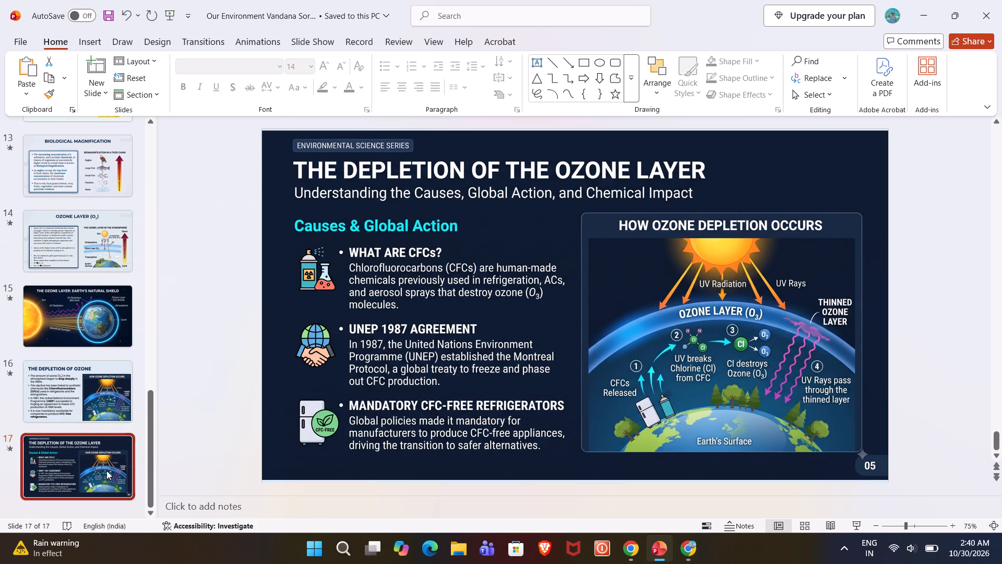
click(106, 468)
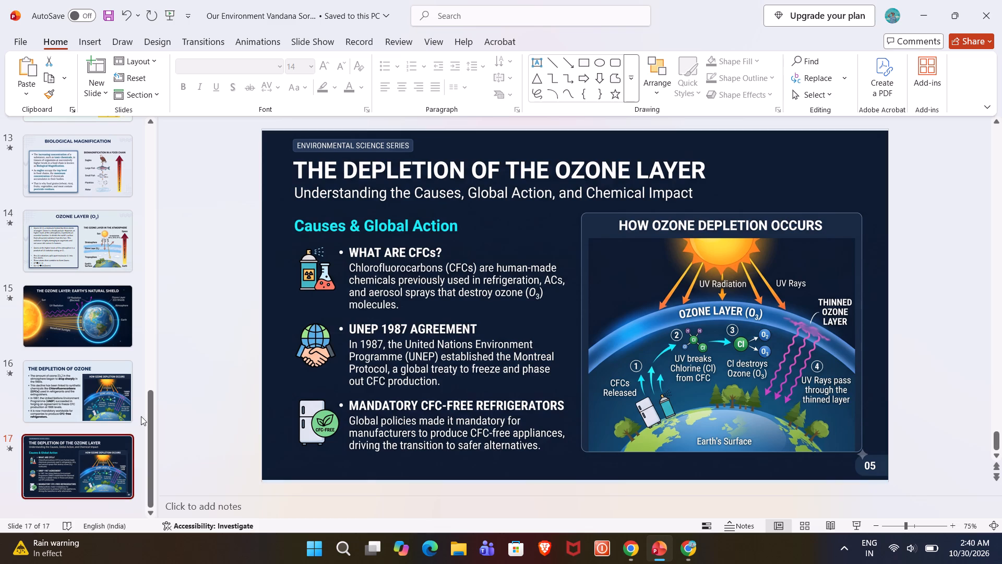
click(134, 381)
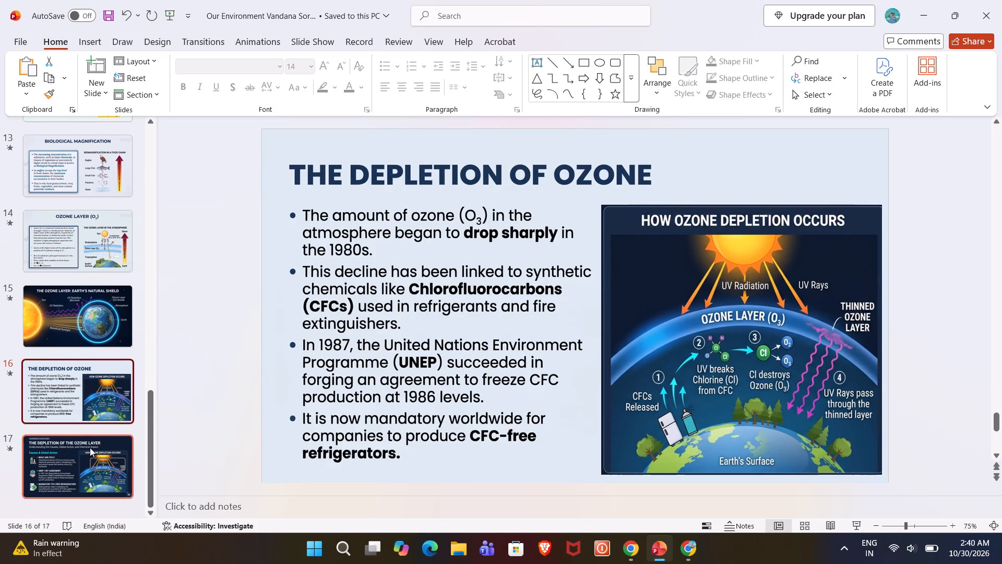
click(90, 448)
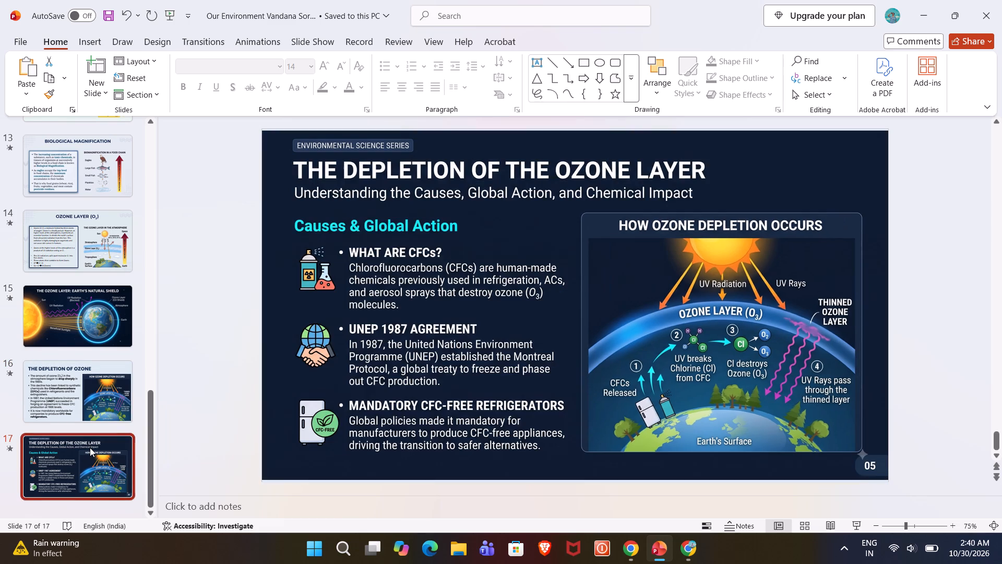
key(Delete)
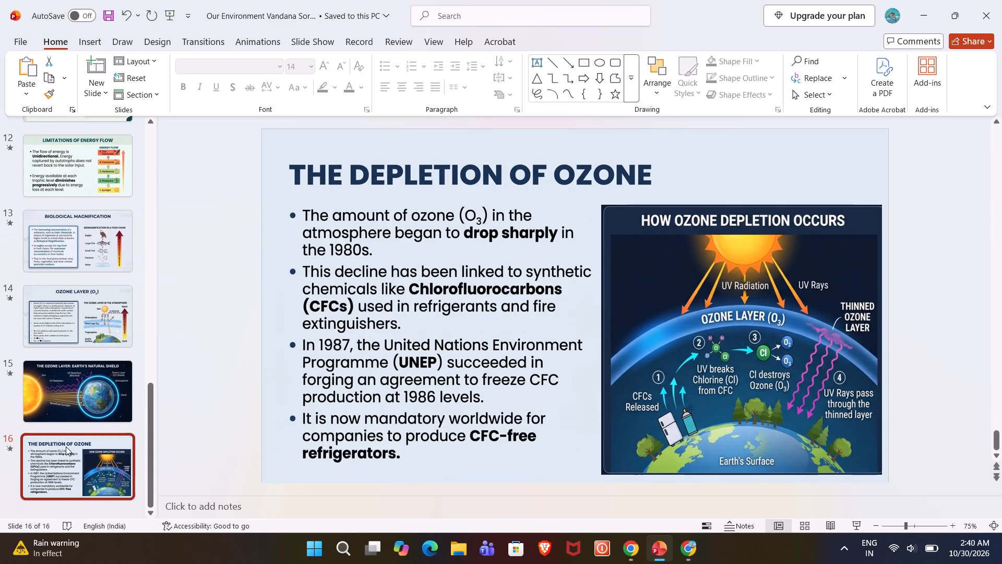
Group the full-slide background picture and the "How Ozone Depletion Occurs" diagram on slide 16.
click(65, 446)
click(687, 170)
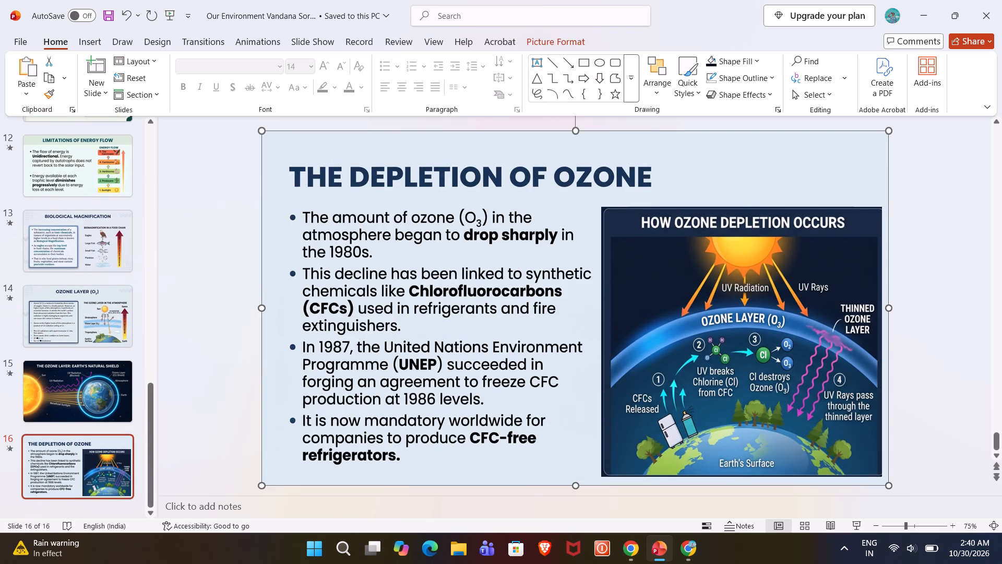
ctrl+click(722, 233)
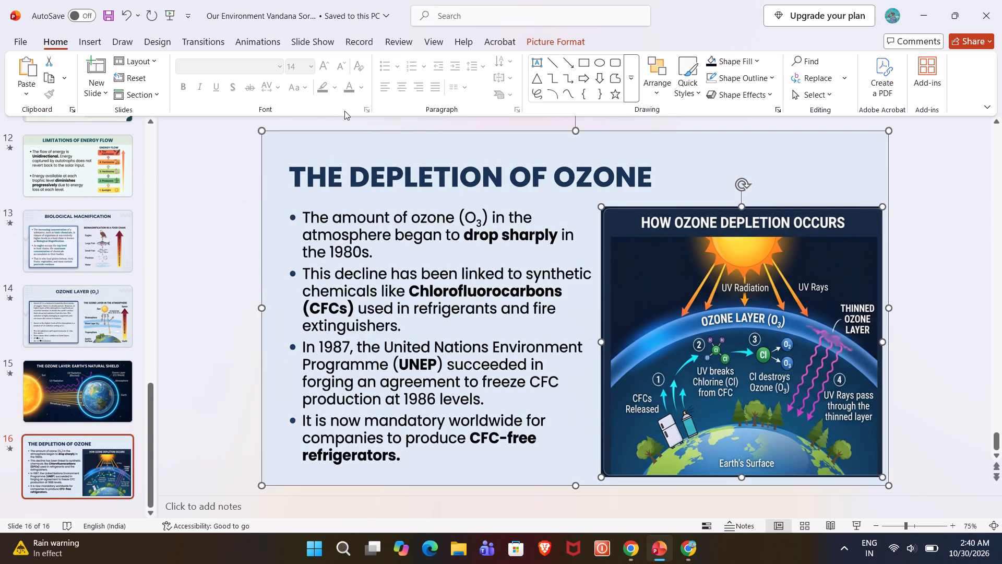
click(649, 87)
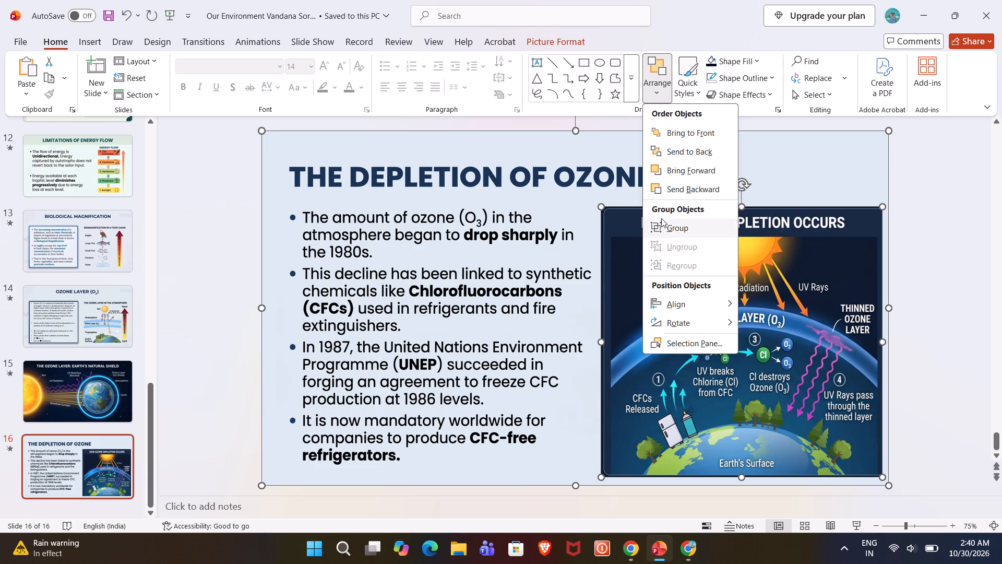
click(669, 226)
click(965, 224)
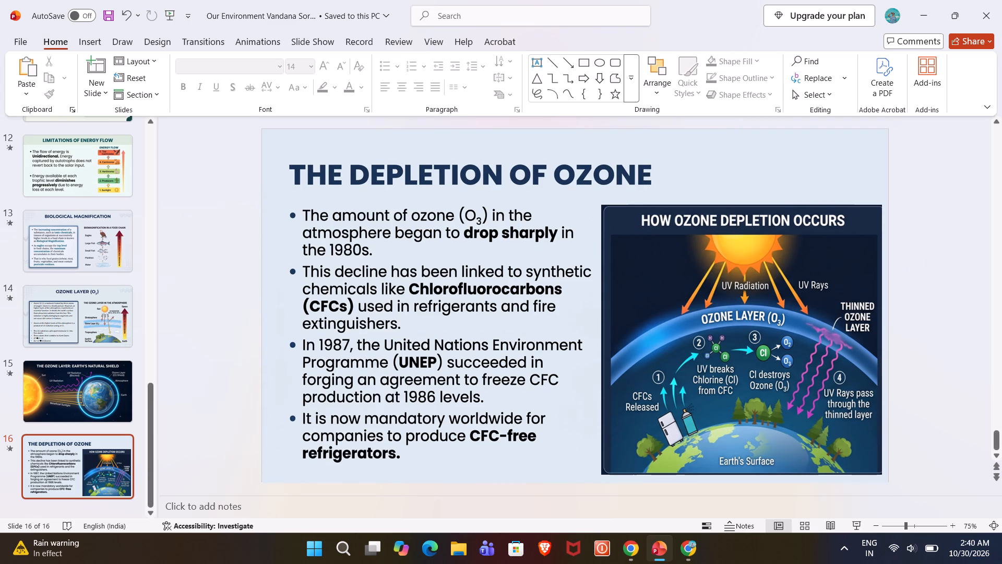
Duplicate slide 16, "The Depletion of Ozone", at the end of the presentation.
scroll(61, 448, down, 3)
click(61, 448)
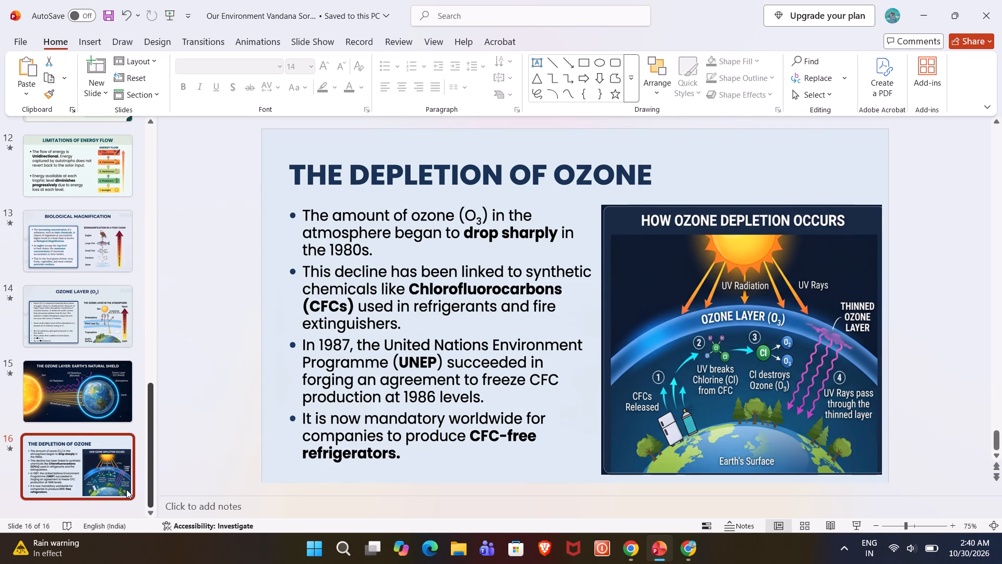
key(ctrl+d)
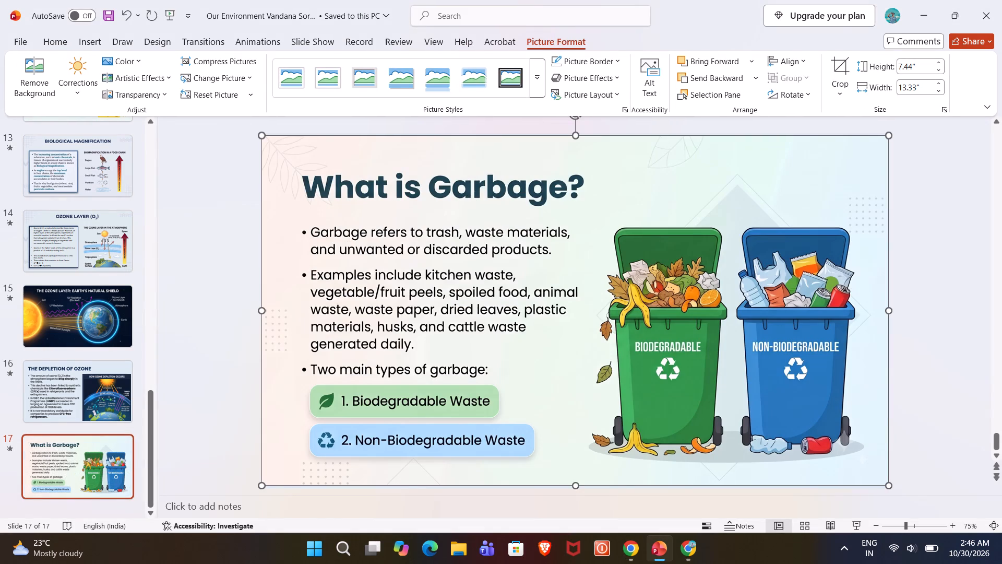
click(949, 336)
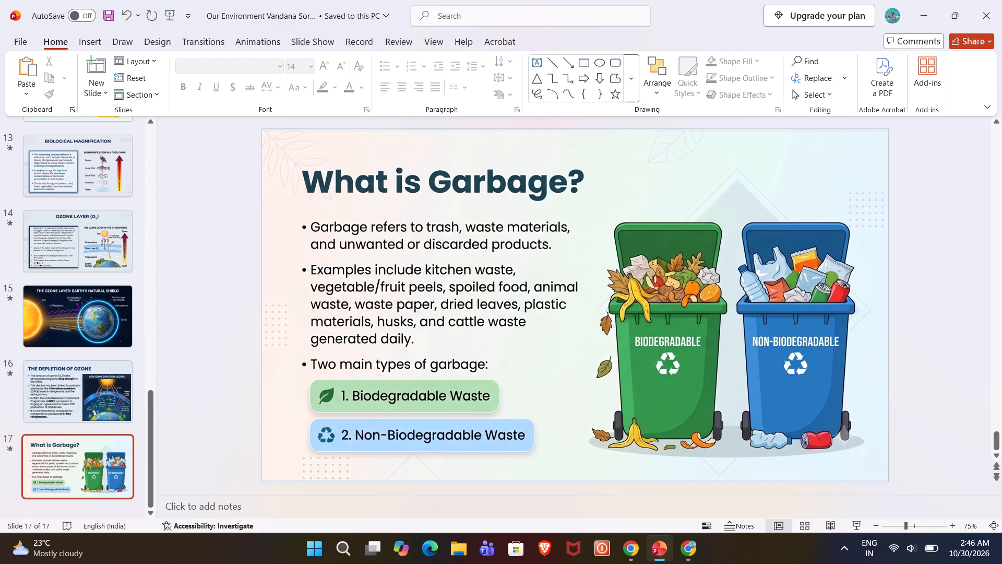
Examine the lower part of the two bins in slide 17's "What is Garbage?" picture up close.
ctrl+scroll(879, 380, up, 3)
drag(824, 490, 950, 488)
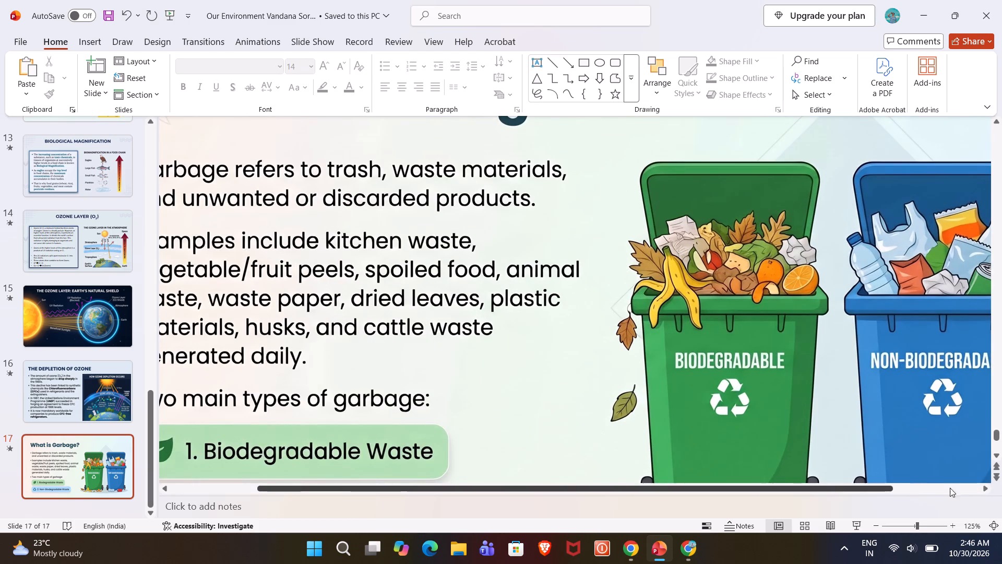
drag(950, 488, 965, 486)
scroll(849, 353, down, 6)
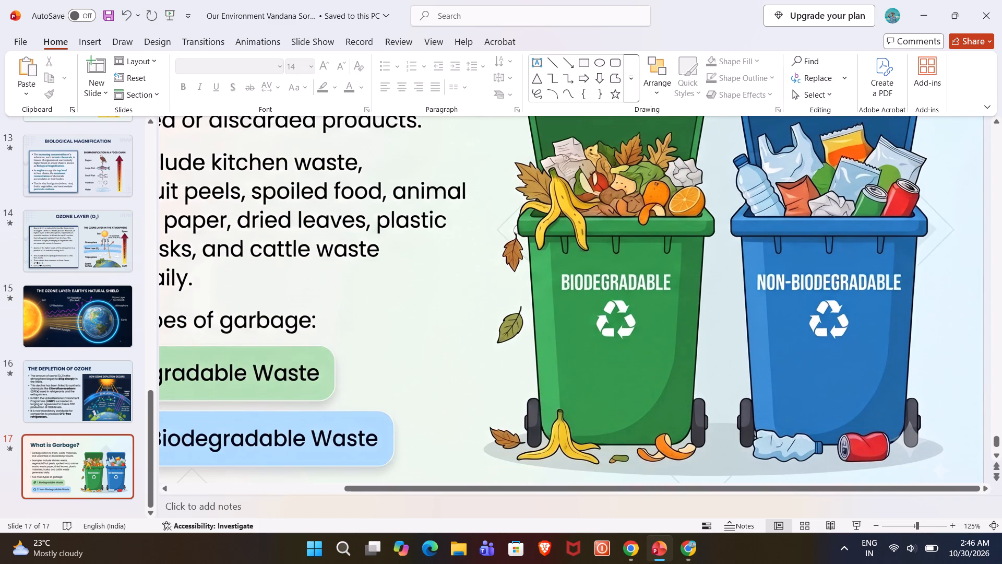
ctrl+scroll(915, 401, up, 2)
drag(830, 486, 944, 485)
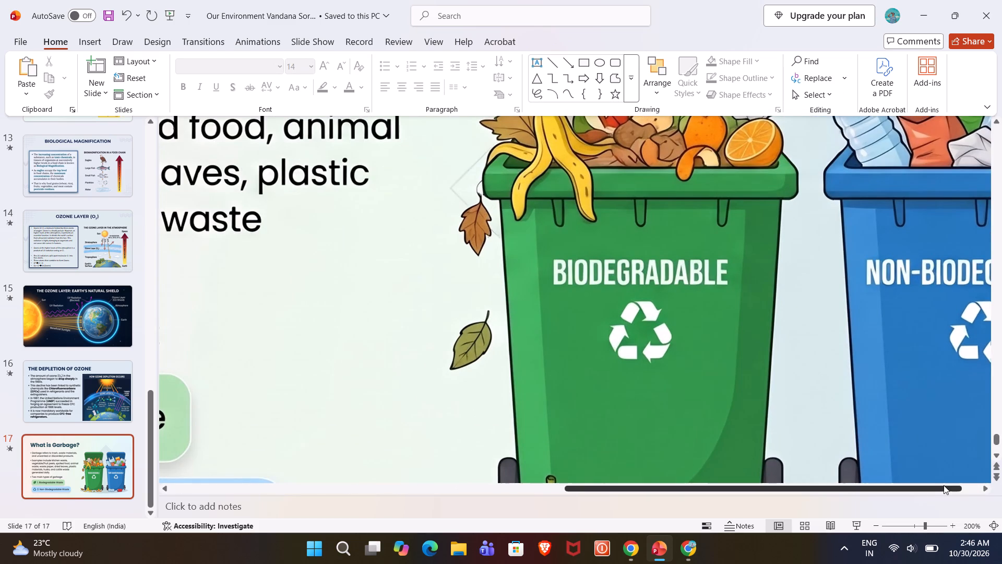
drag(944, 485, 951, 485)
scroll(802, 366, down, 6)
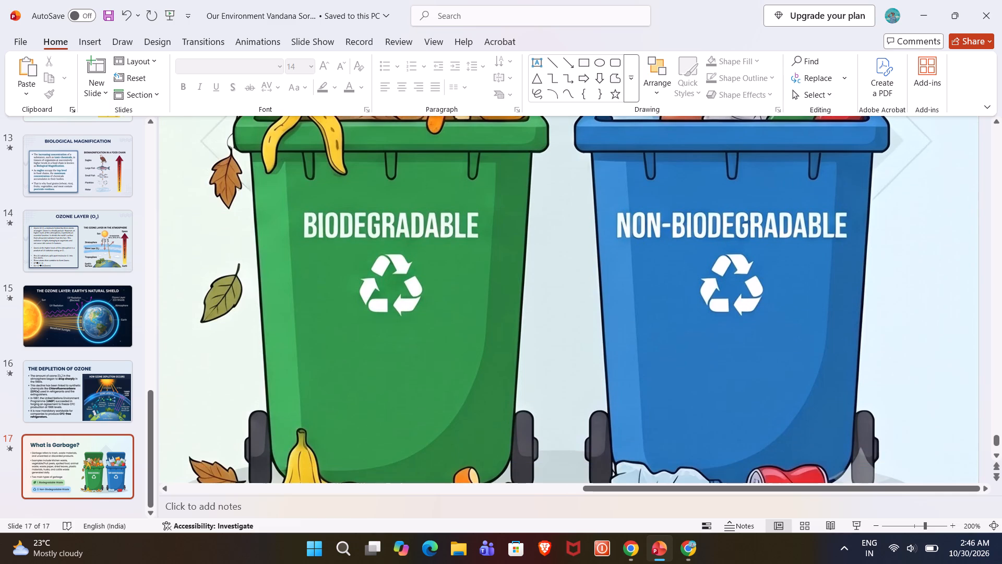
scroll(799, 363, down, 4)
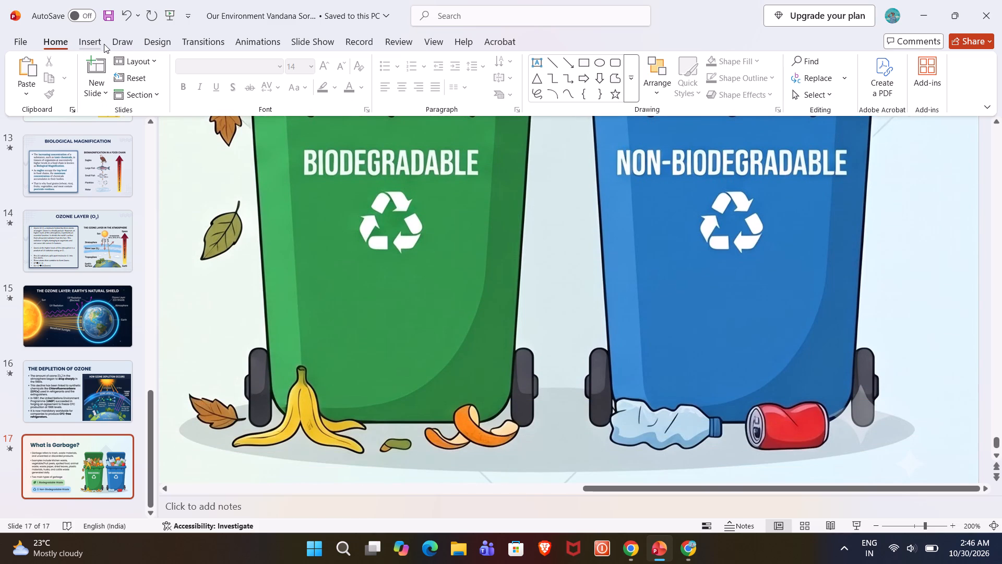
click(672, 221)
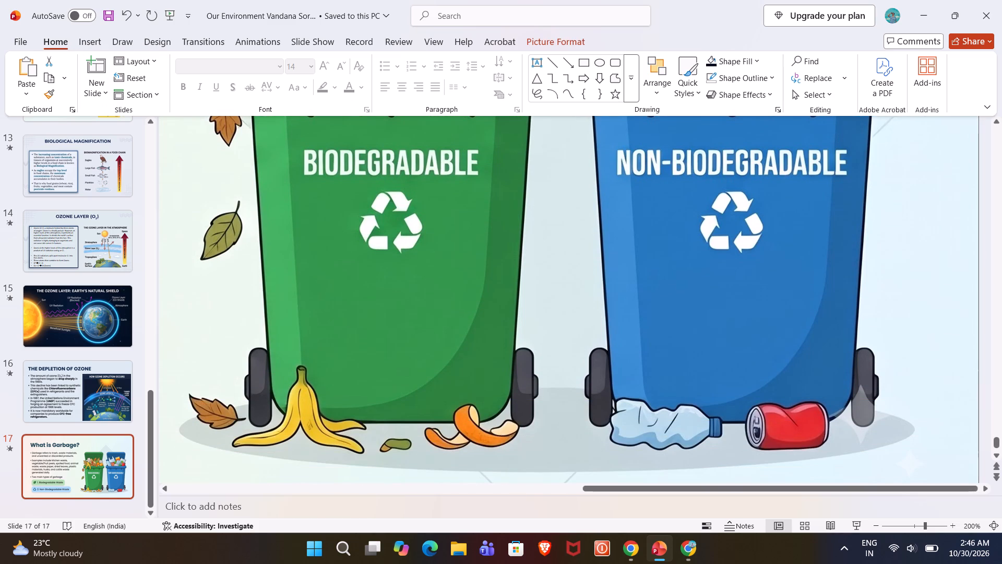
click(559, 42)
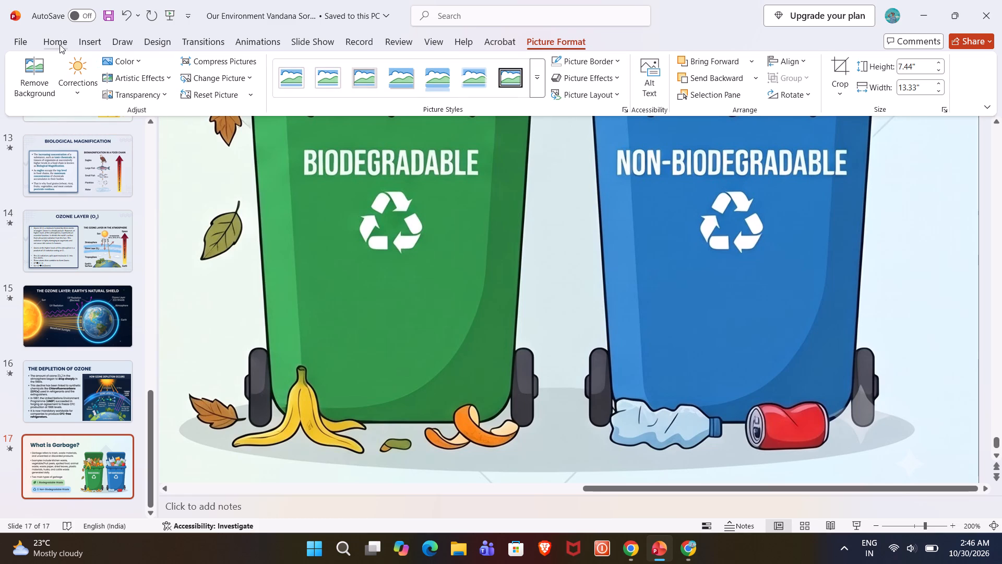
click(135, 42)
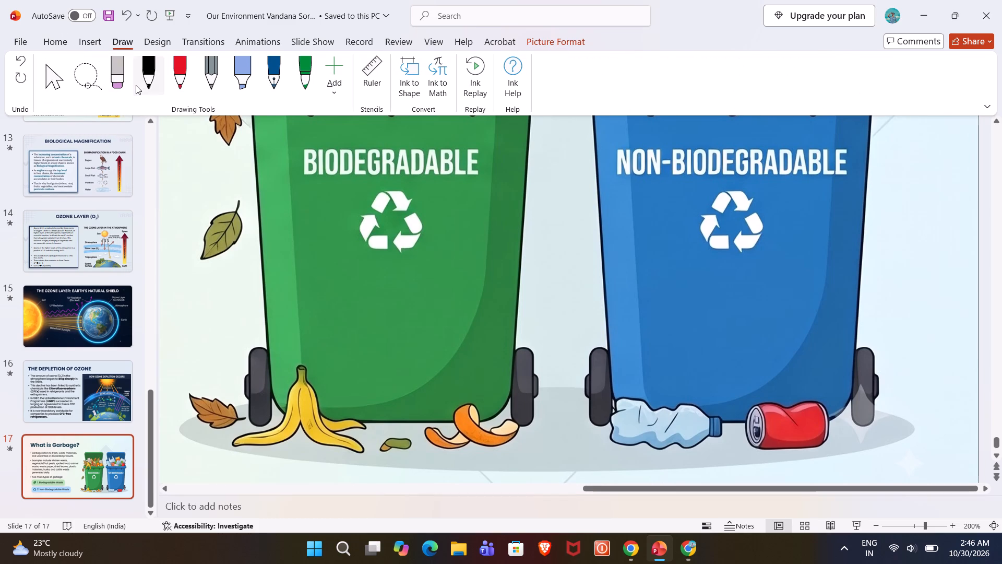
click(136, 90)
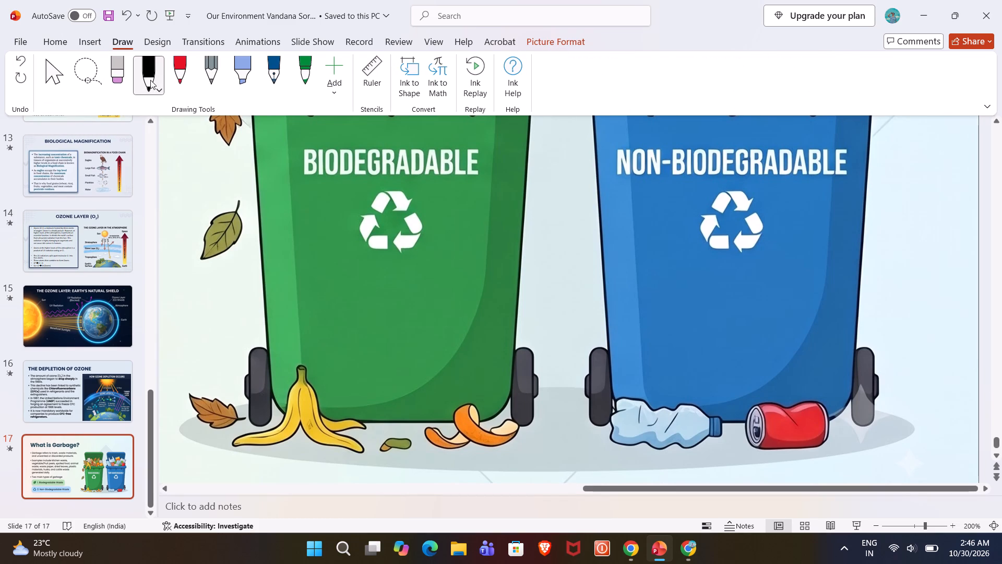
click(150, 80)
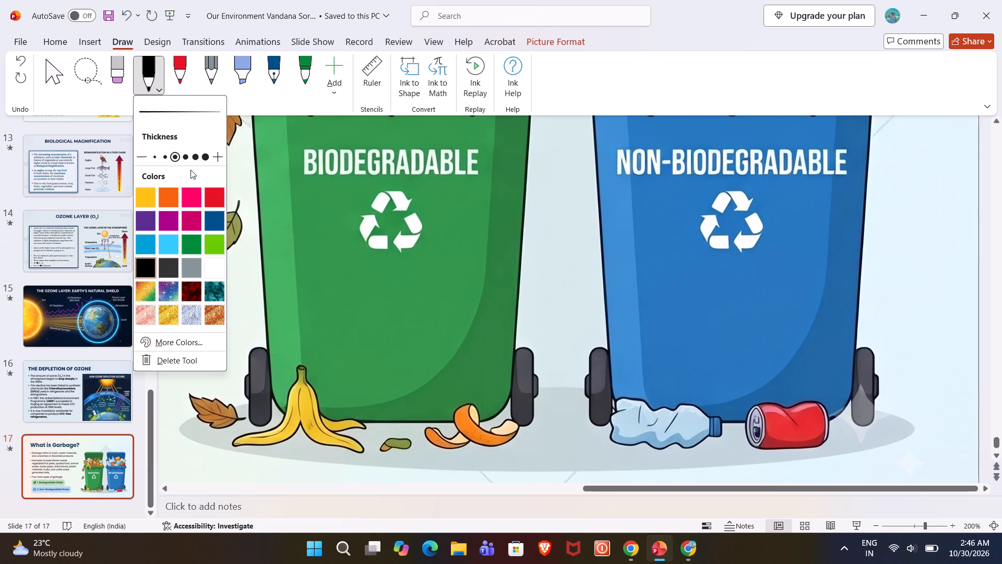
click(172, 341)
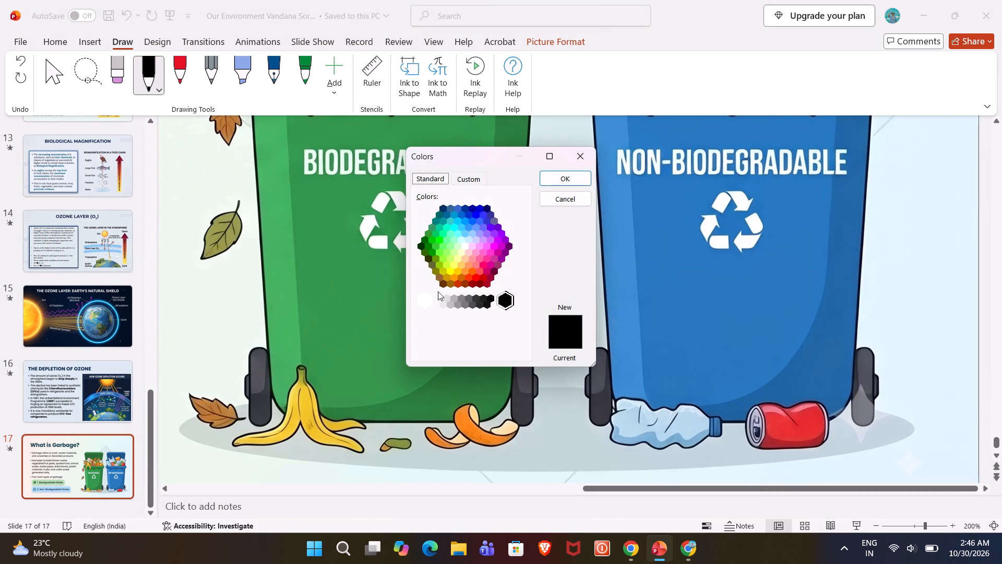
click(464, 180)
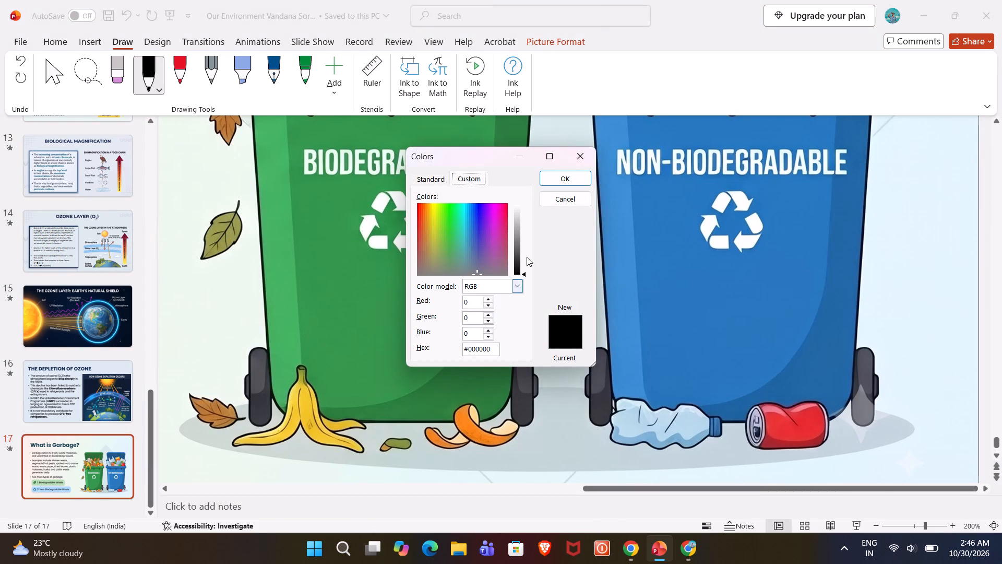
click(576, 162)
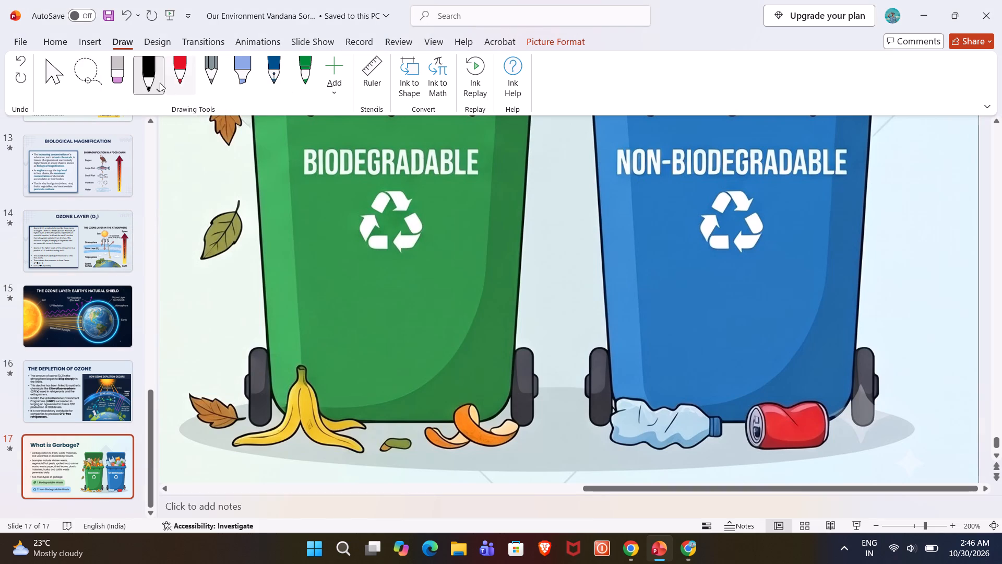
Add a new brush pen to the drawing tools and set it to a muted greyish purple from the standard colours.
click(334, 80)
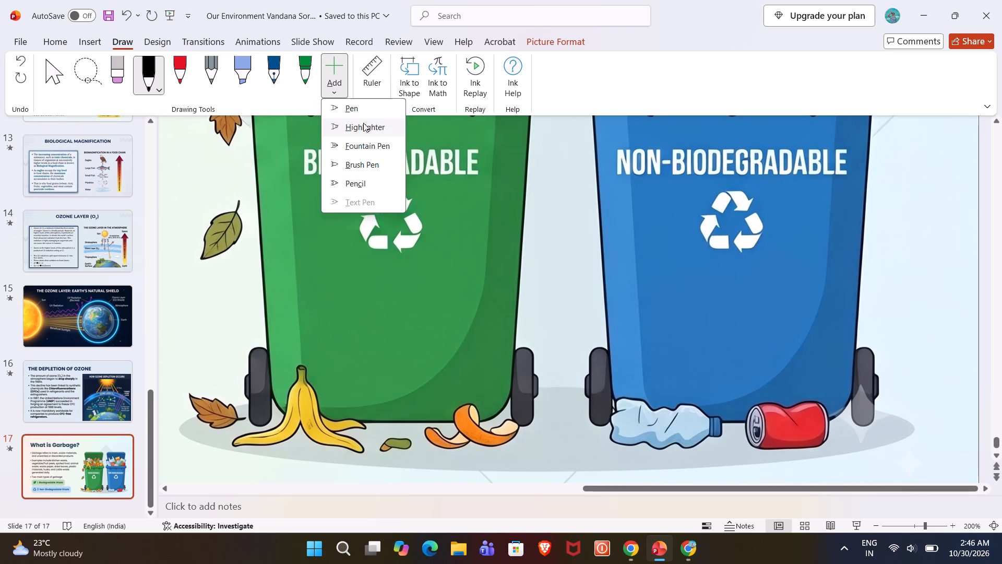
click(365, 167)
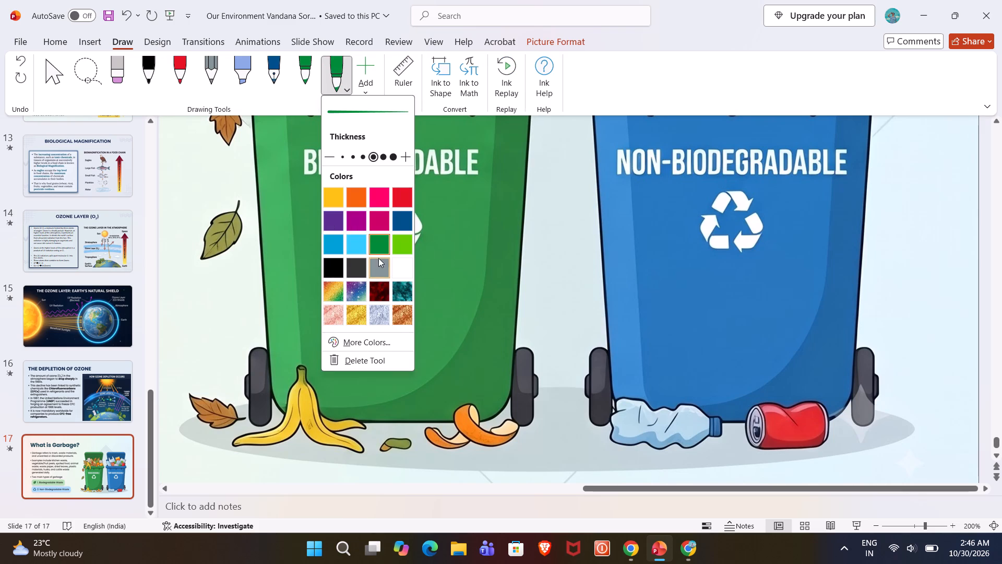
scroll(395, 233, down, 6)
click(379, 346)
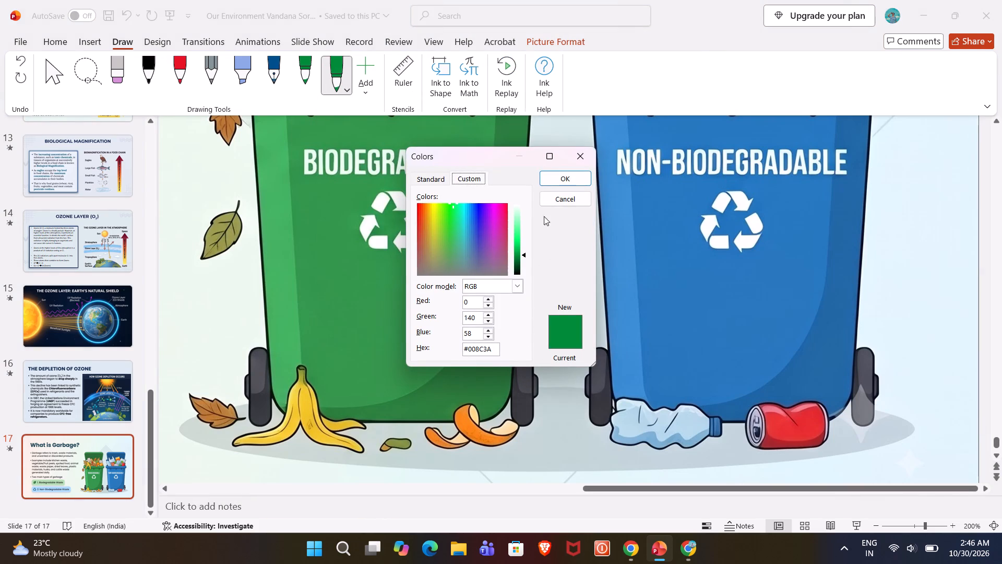
click(517, 284)
click(517, 284)
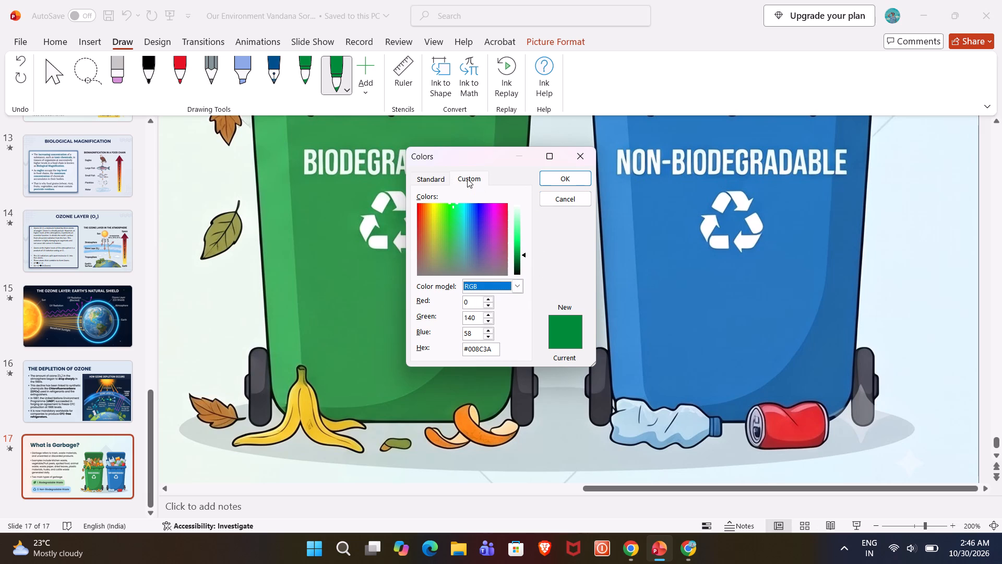
click(445, 177)
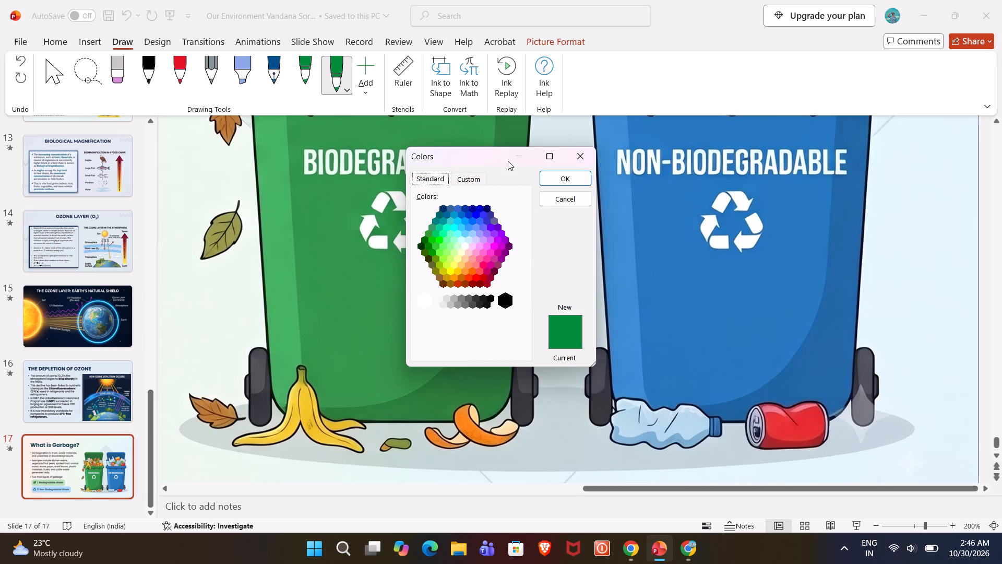
drag(503, 148, 759, 191)
drag(477, 152, 596, 180)
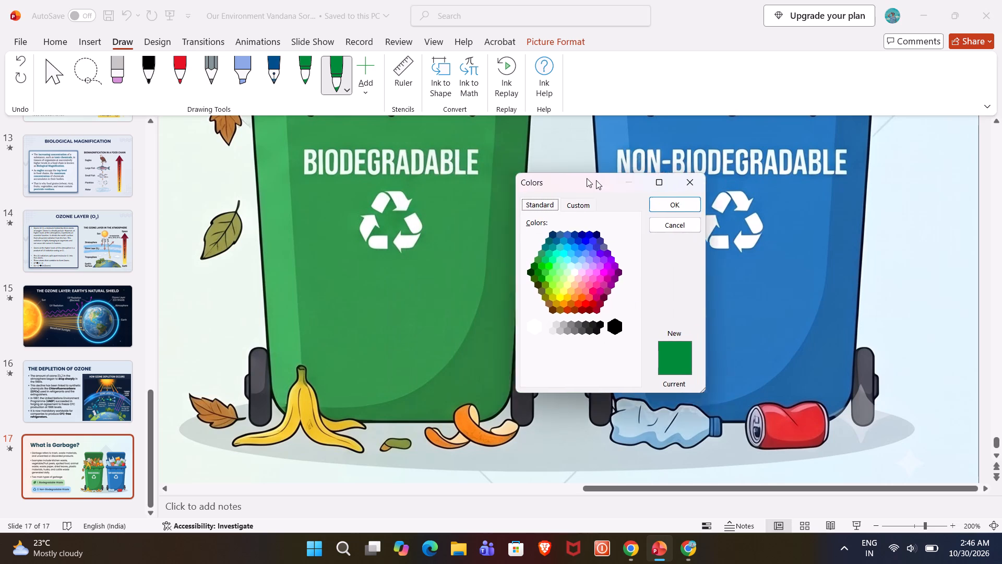
drag(596, 180, 946, 292)
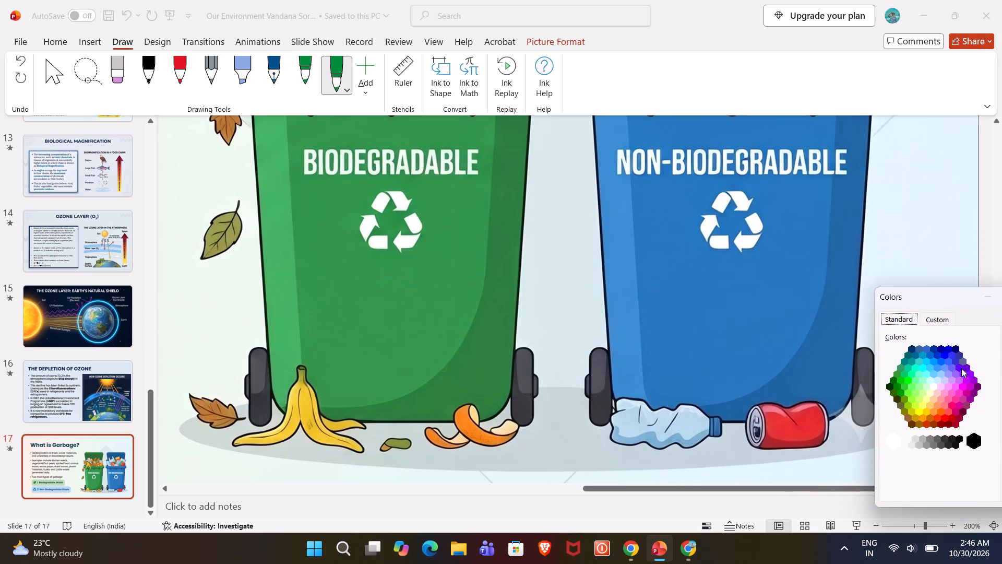
click(967, 356)
click(962, 362)
drag(918, 298, 538, 270)
click(655, 290)
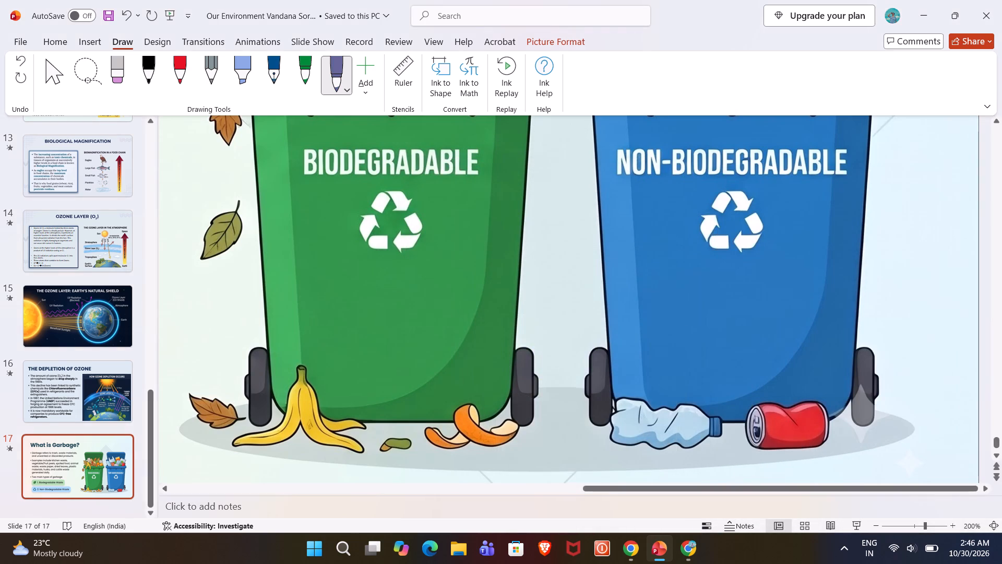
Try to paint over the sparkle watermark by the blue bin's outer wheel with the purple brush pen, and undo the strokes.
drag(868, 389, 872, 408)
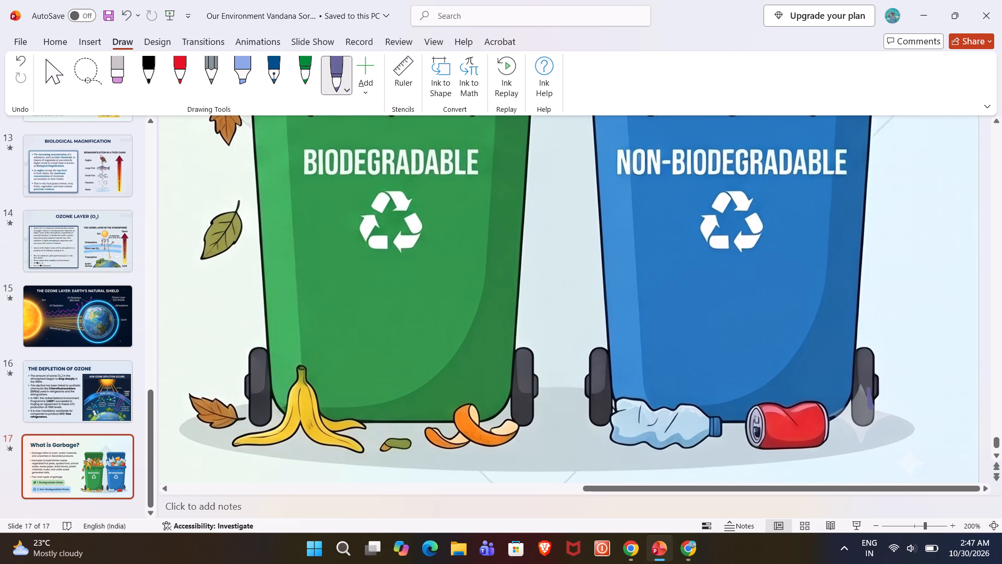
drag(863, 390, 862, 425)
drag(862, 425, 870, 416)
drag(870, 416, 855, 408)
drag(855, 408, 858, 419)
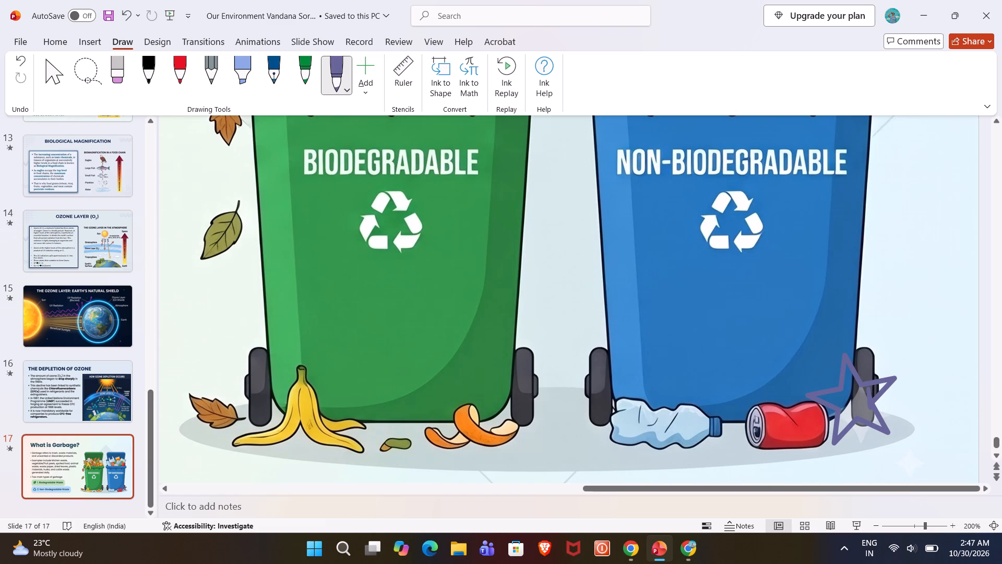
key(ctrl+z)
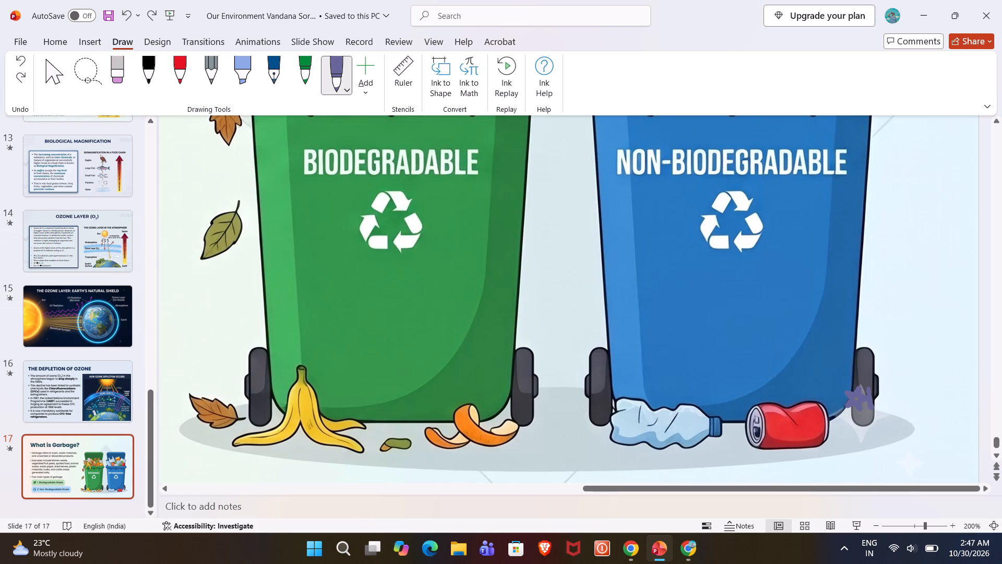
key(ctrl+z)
Paint over the sparkle watermark by the blue bin's outer wheel with purple brush strokes and check the whole slide.
drag(867, 395, 863, 422)
drag(863, 422, 854, 401)
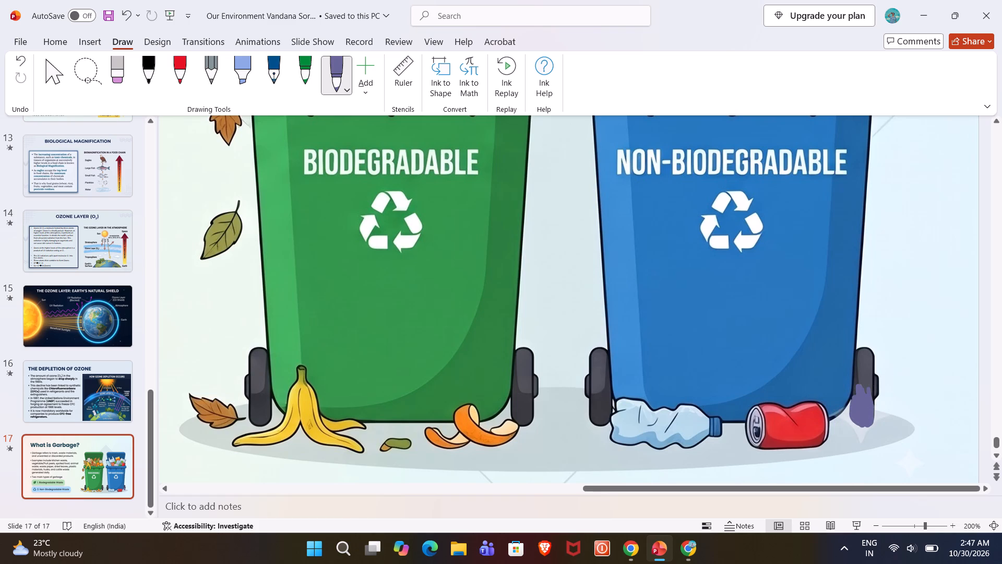
drag(871, 387, 869, 410)
ctrl+scroll(877, 401, down, 4)
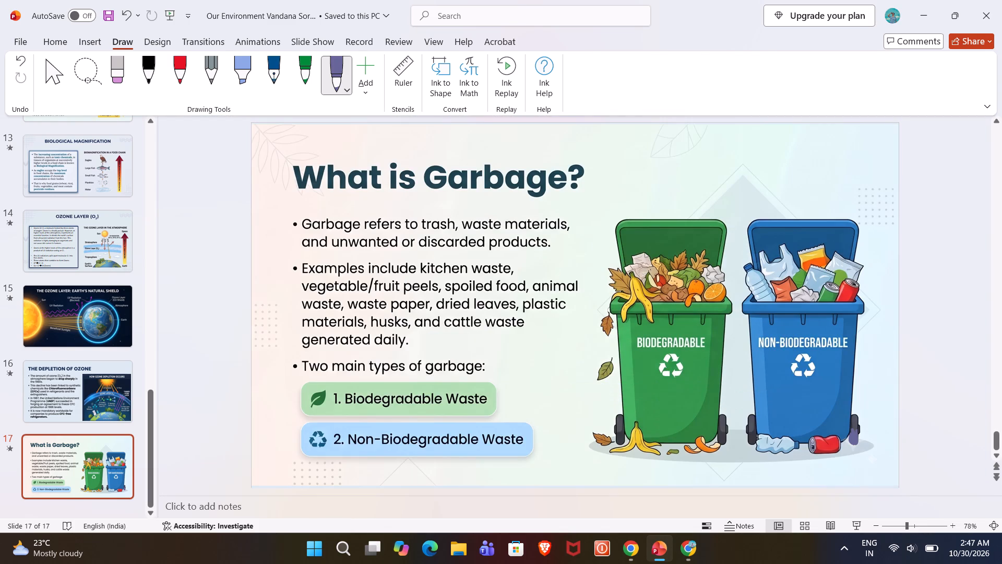
ctrl+scroll(818, 420, up, 1)
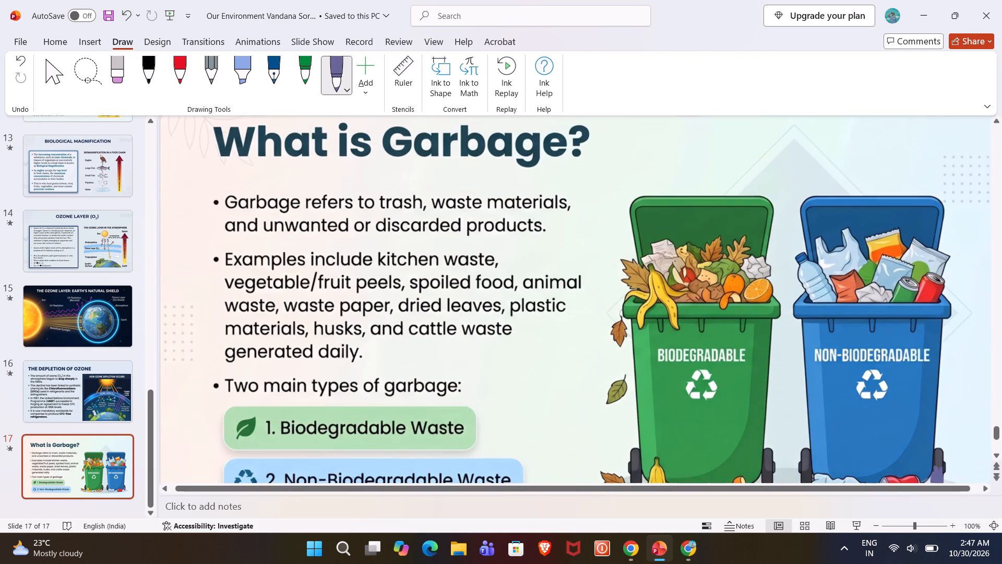
drag(825, 490, 868, 490)
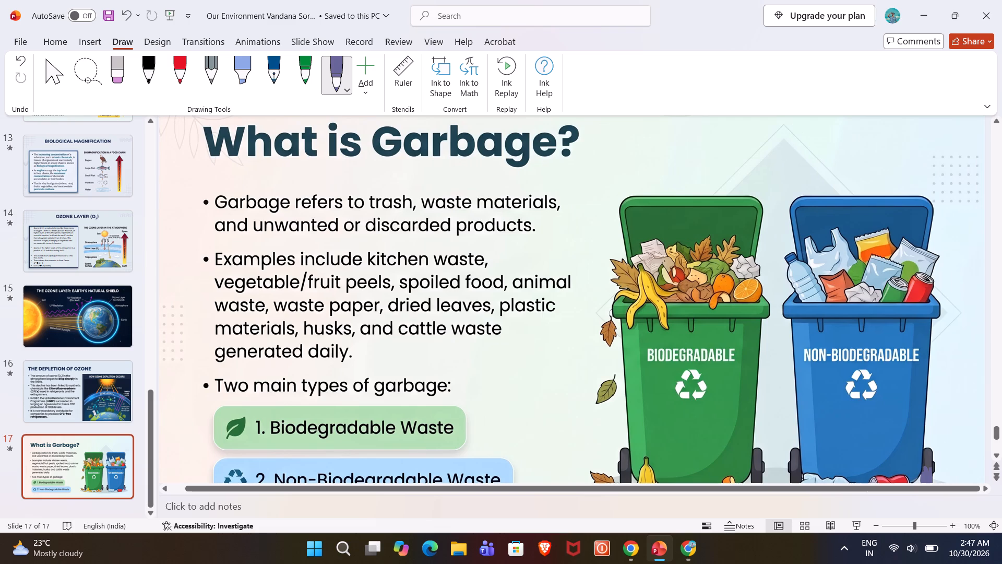
ctrl+scroll(687, 275, down, 1)
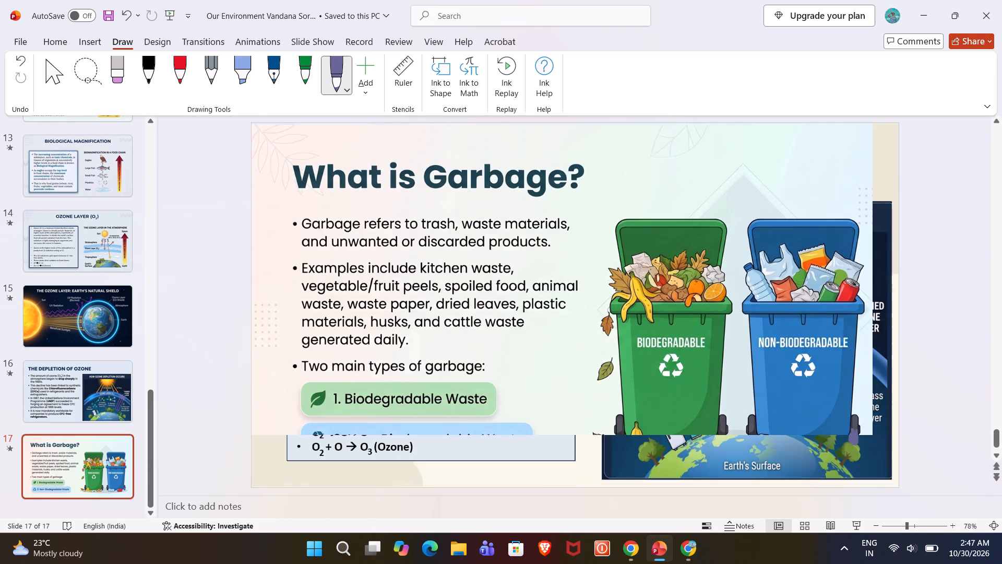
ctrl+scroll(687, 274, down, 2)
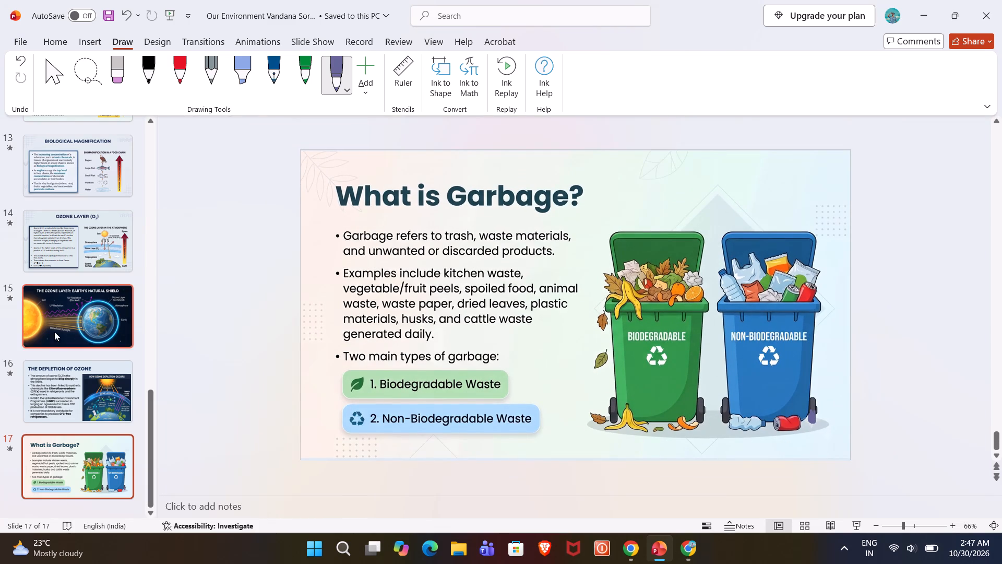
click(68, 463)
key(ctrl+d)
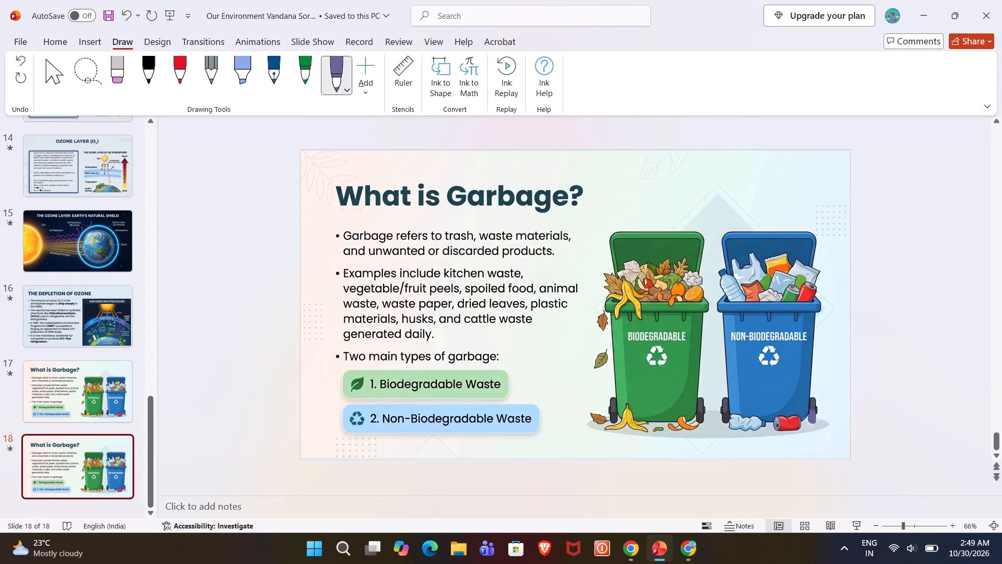
click(98, 390)
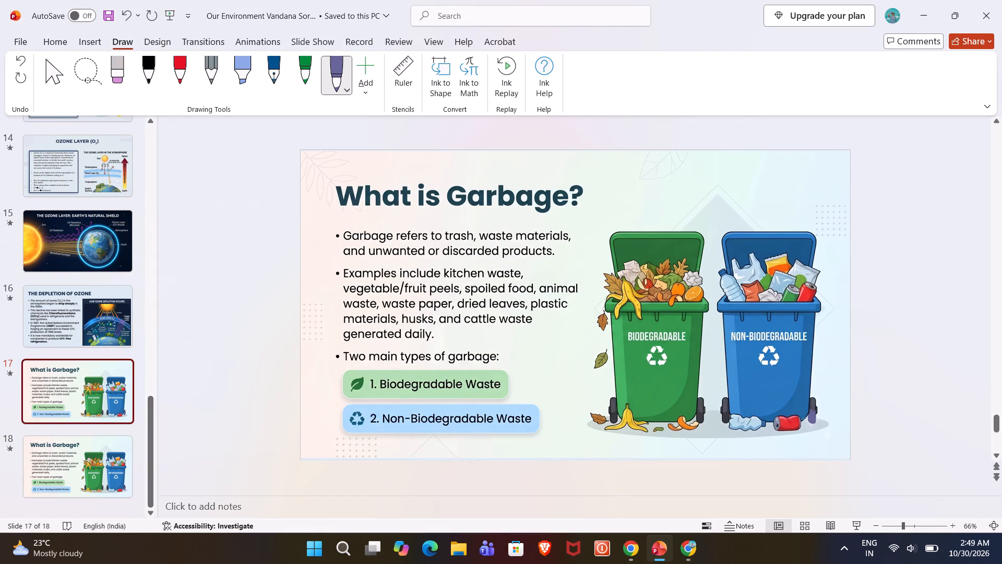
key(ctrl+z)
key(ctrl+z)
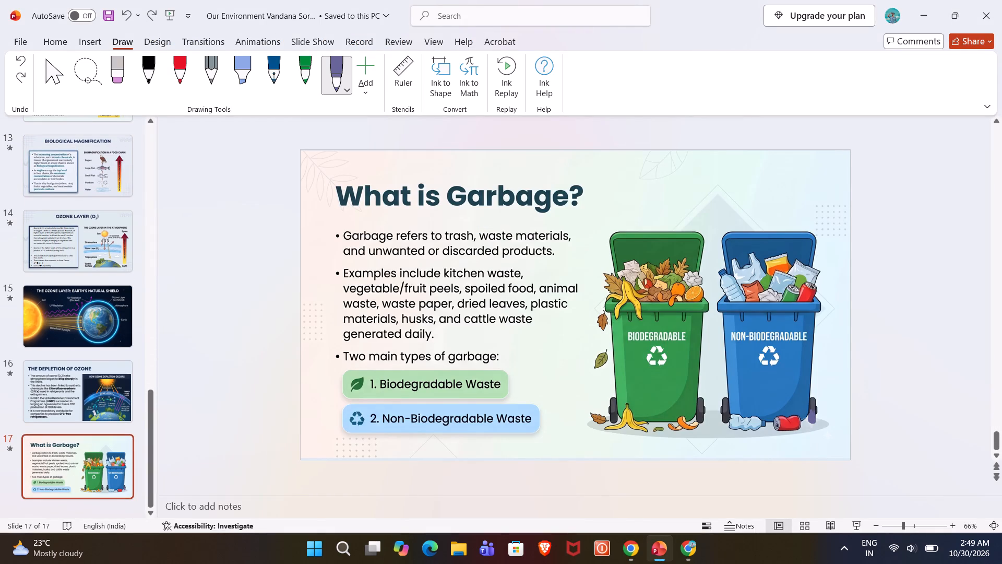
key(ctrl+z)
key(ctrl+z)
key(ctrl+z)
key(ctrl+z)
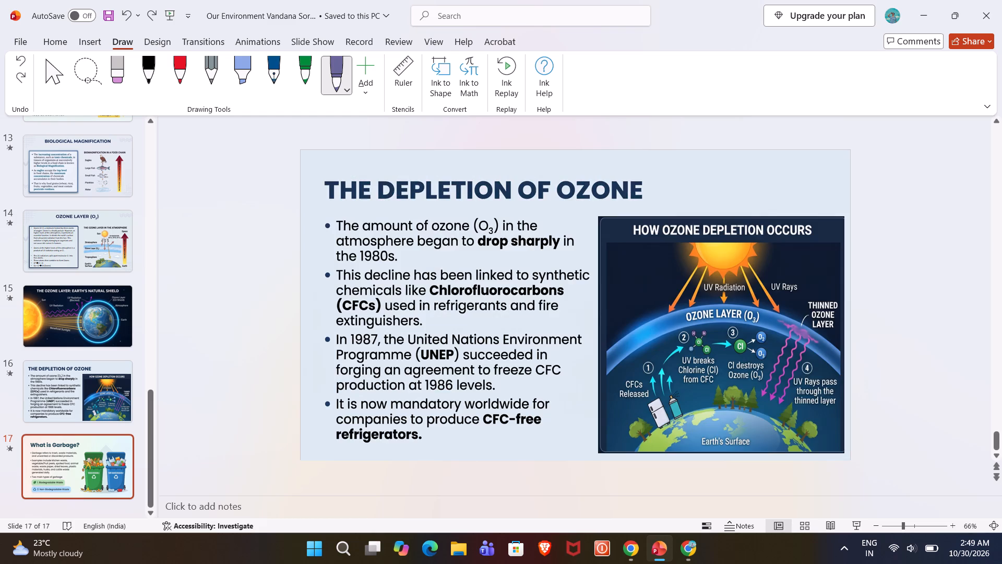
key(ctrl+y)
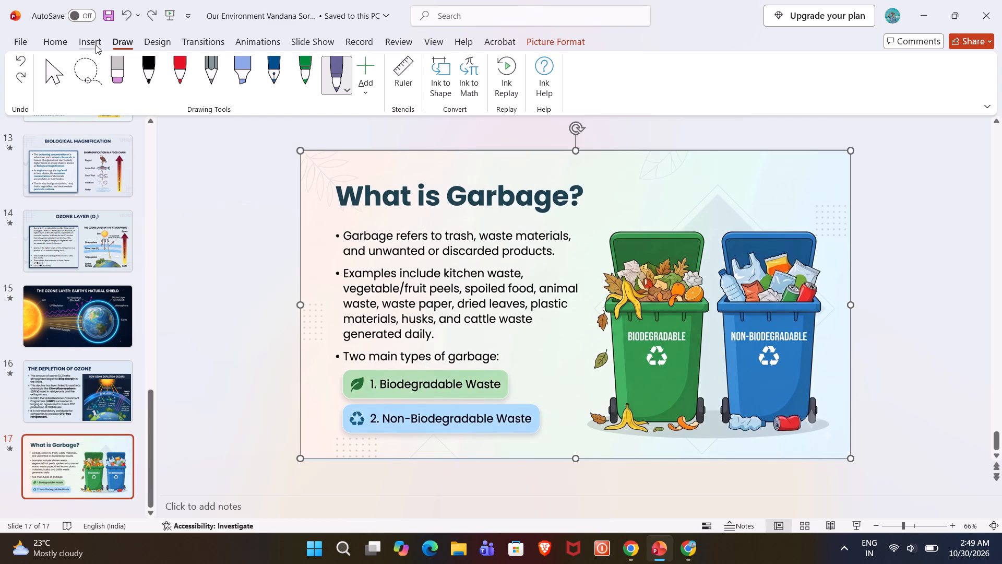
Draw a rectangle about 0.26" high and 0.15" wide over the lower part of the blue bin's outer wheel on slide 17.
click(61, 43)
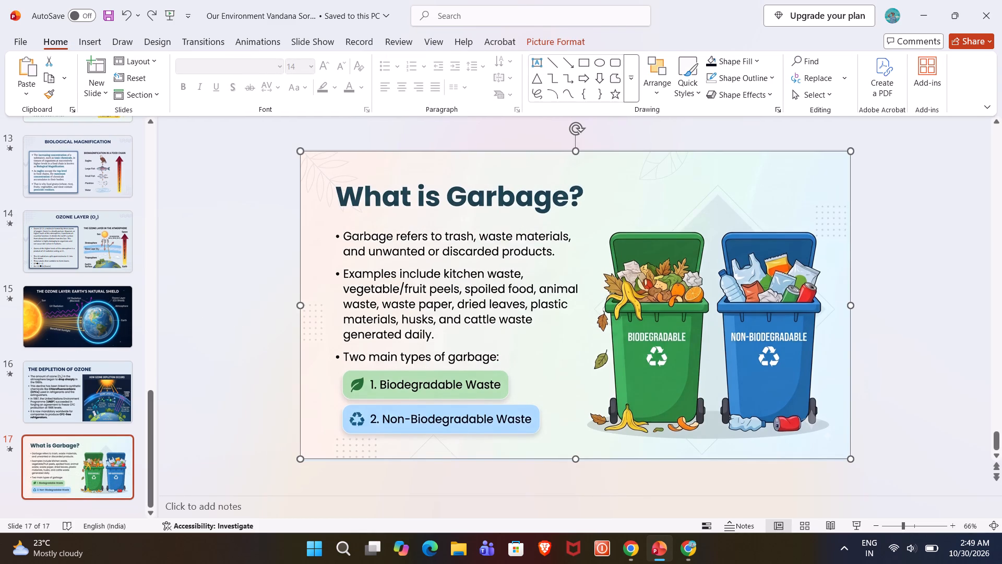
ctrl+scroll(899, 429, up, 3)
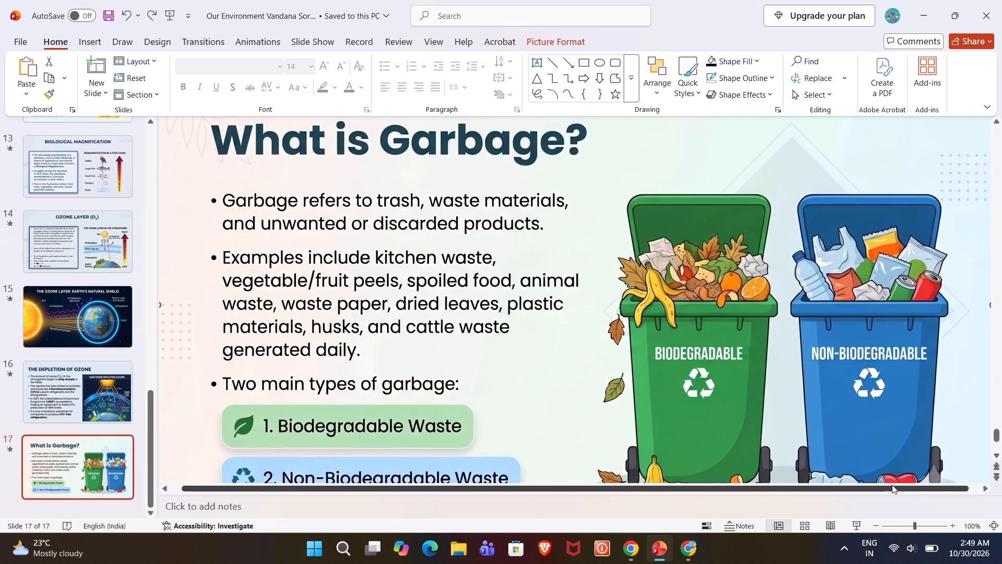
drag(892, 485, 950, 497)
scroll(939, 418, down, 3)
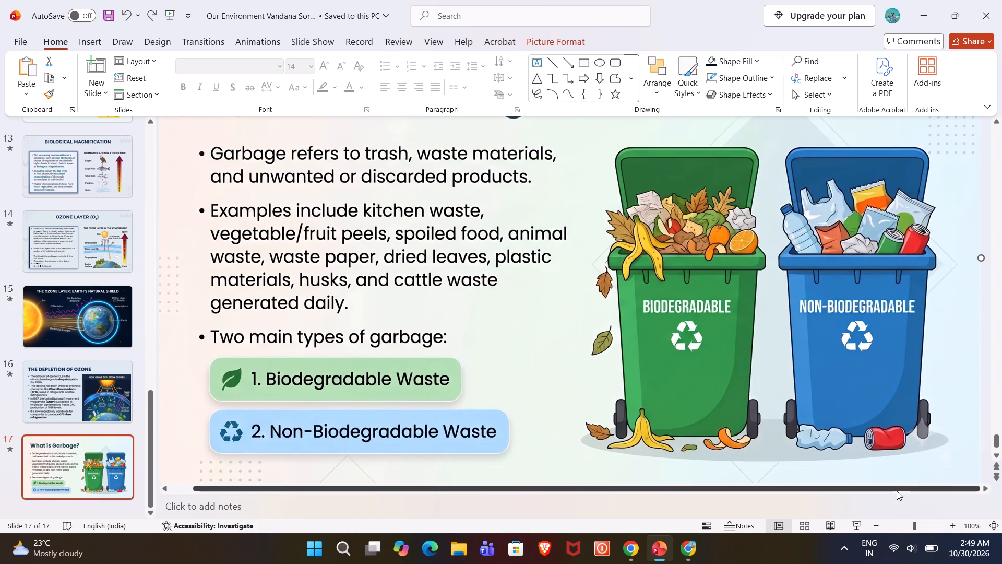
drag(898, 490, 929, 490)
ctrl+scroll(932, 465, up, 1)
drag(866, 489, 885, 487)
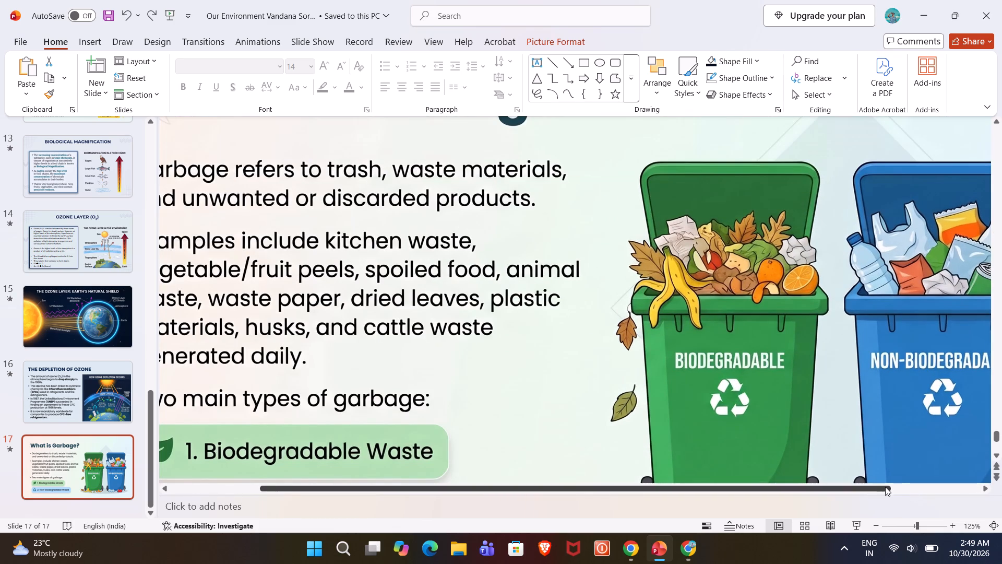
drag(885, 487, 997, 483)
scroll(879, 431, down, 7)
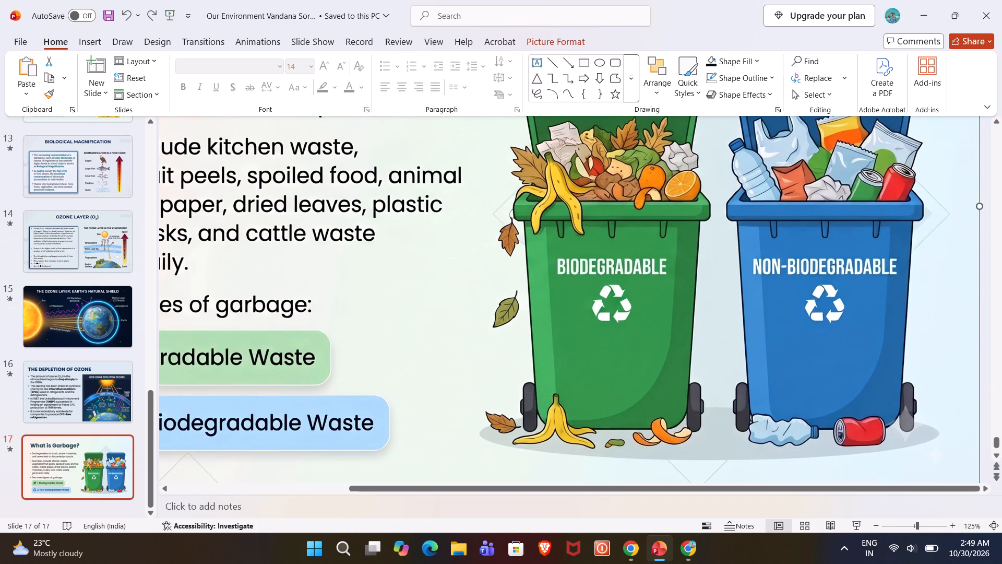
ctrl+scroll(932, 392, up, 2)
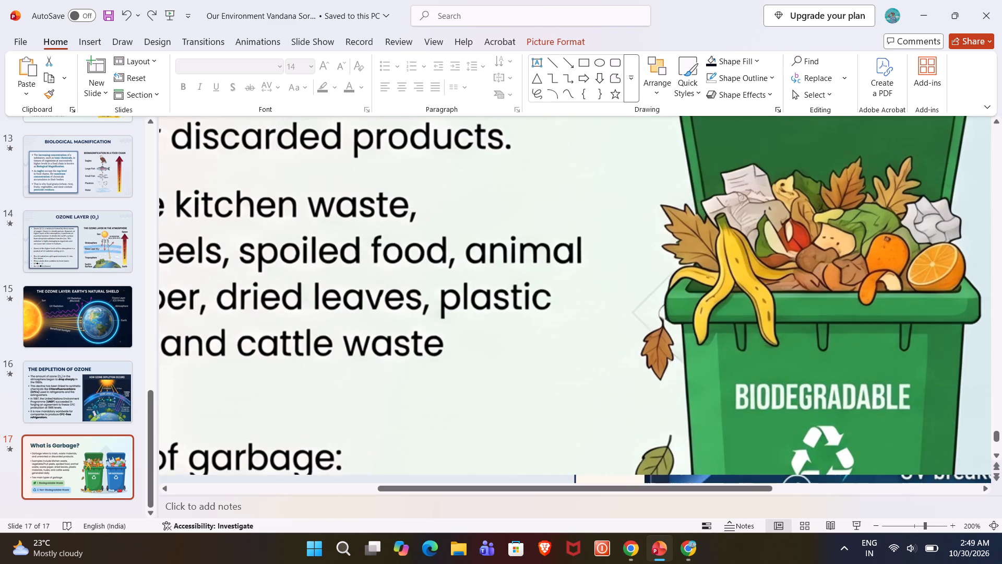
drag(745, 485, 767, 485)
drag(757, 485, 927, 484)
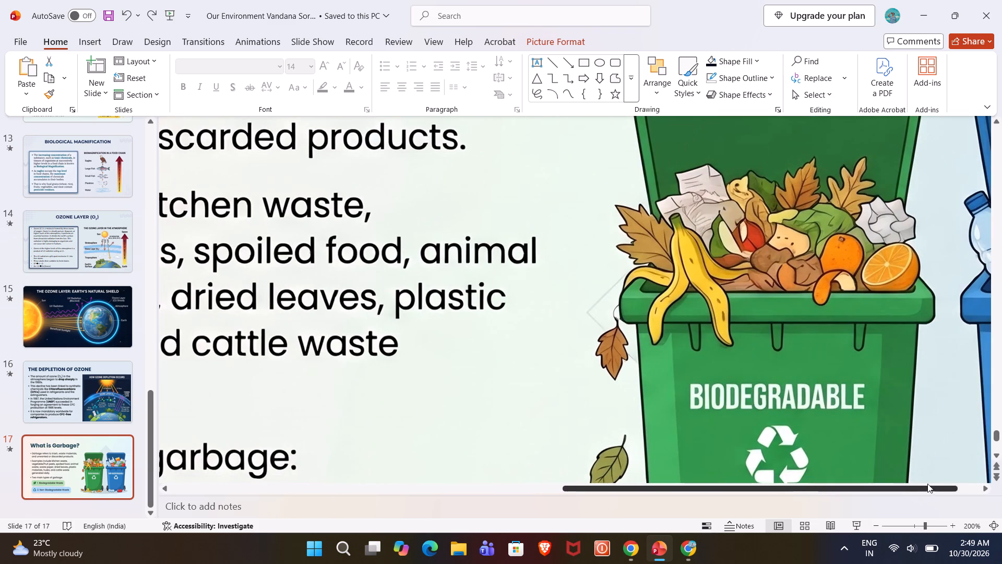
drag(927, 484, 959, 486)
scroll(891, 374, down, 9)
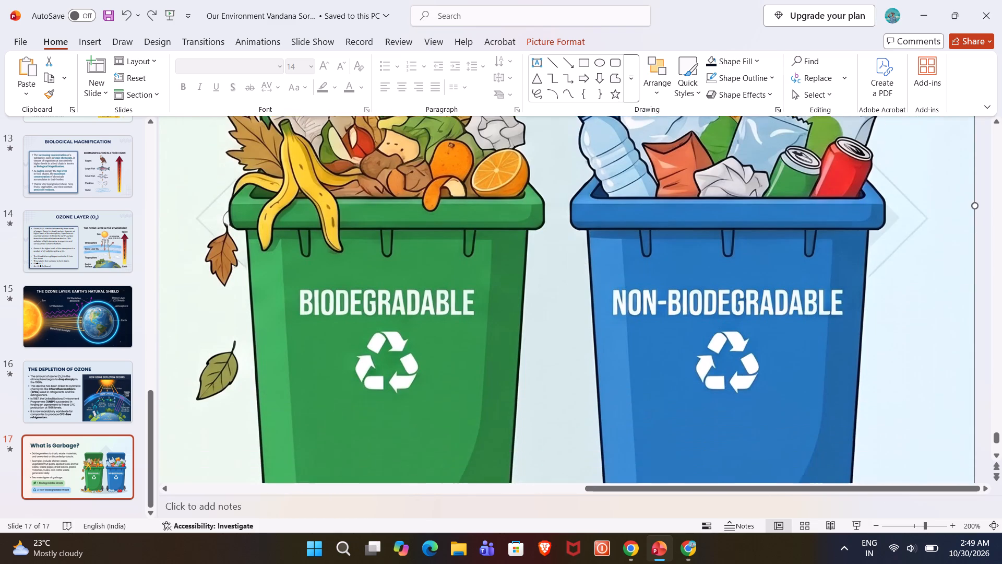
scroll(889, 372, down, 11)
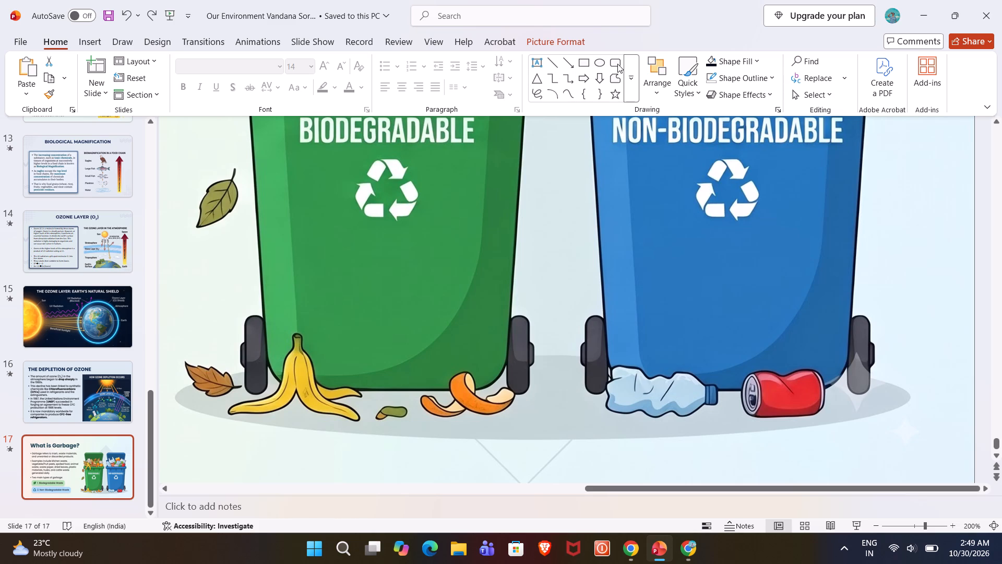
click(582, 64)
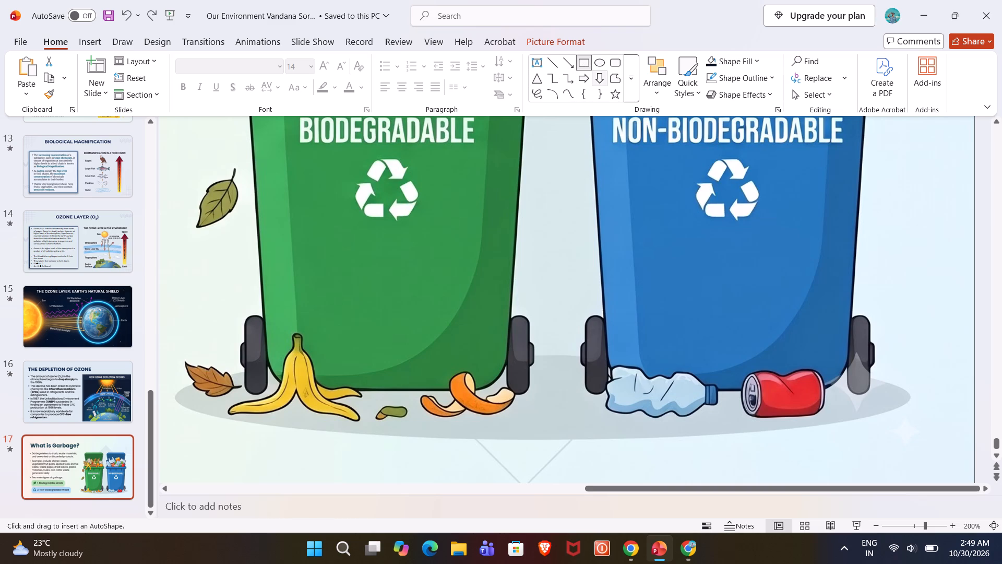
drag(852, 354, 868, 385)
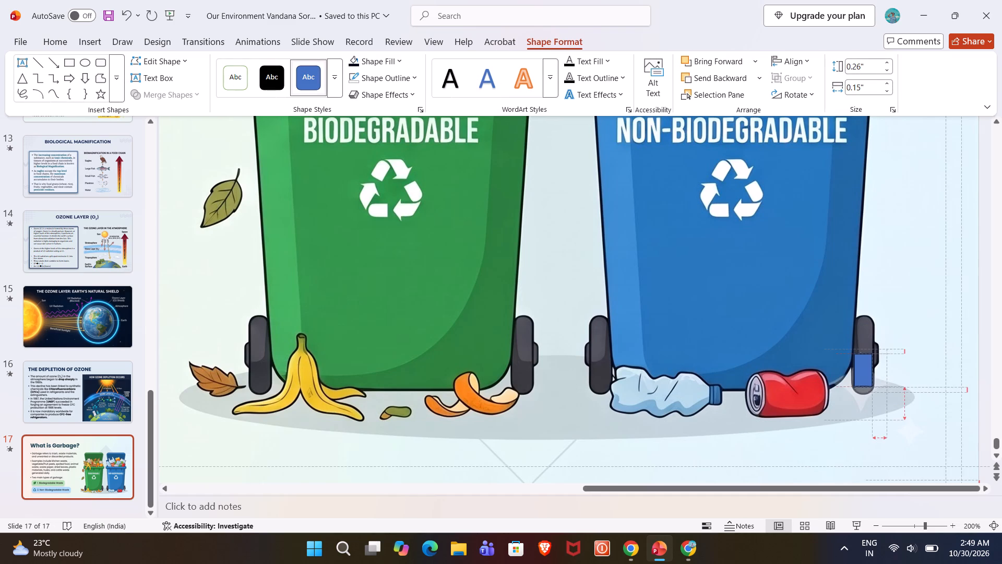
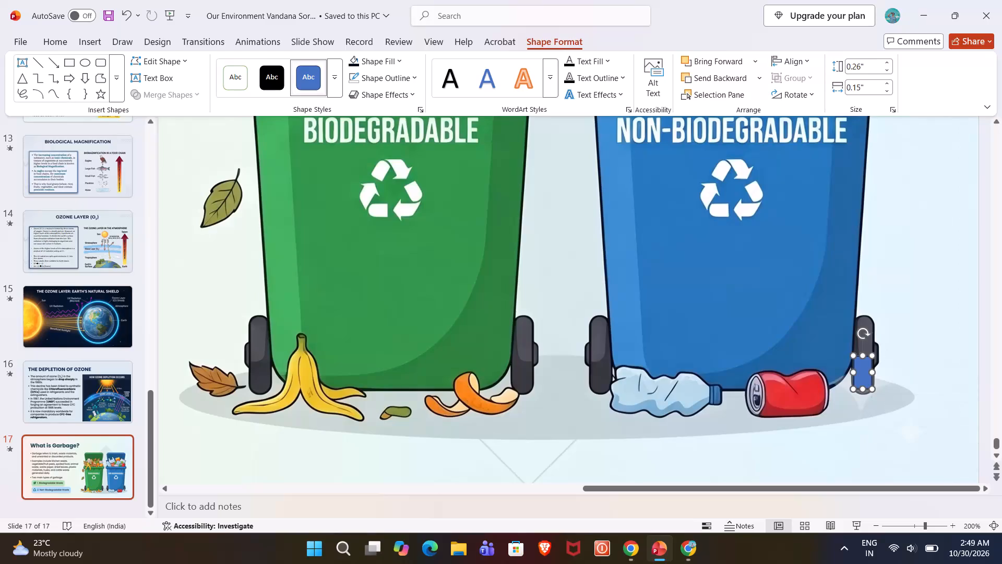
Fill the small rectangle over the blue bin's wheel with the wheel's dark grey using the Eyedropper, and remove its outline.
click(390, 62)
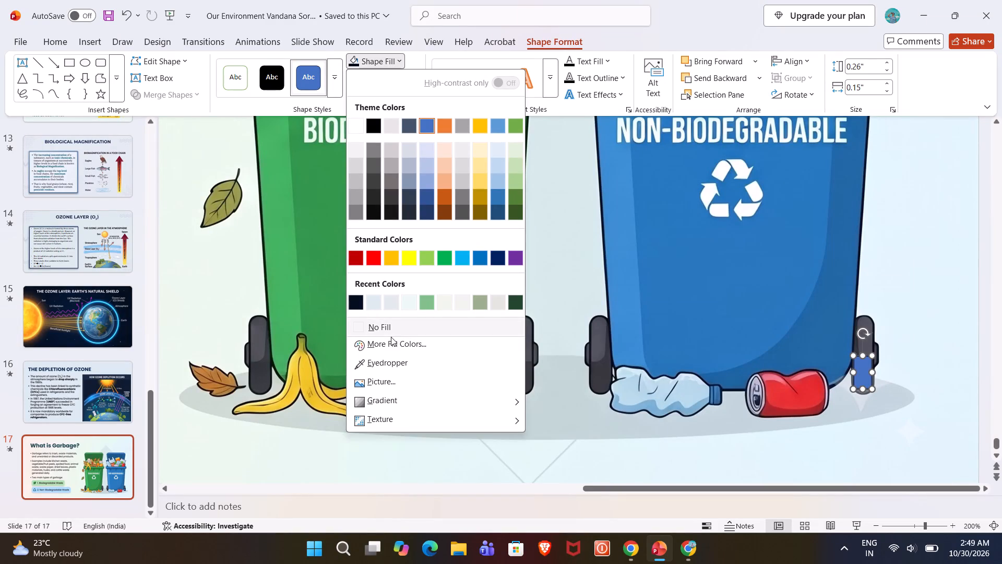
click(387, 364)
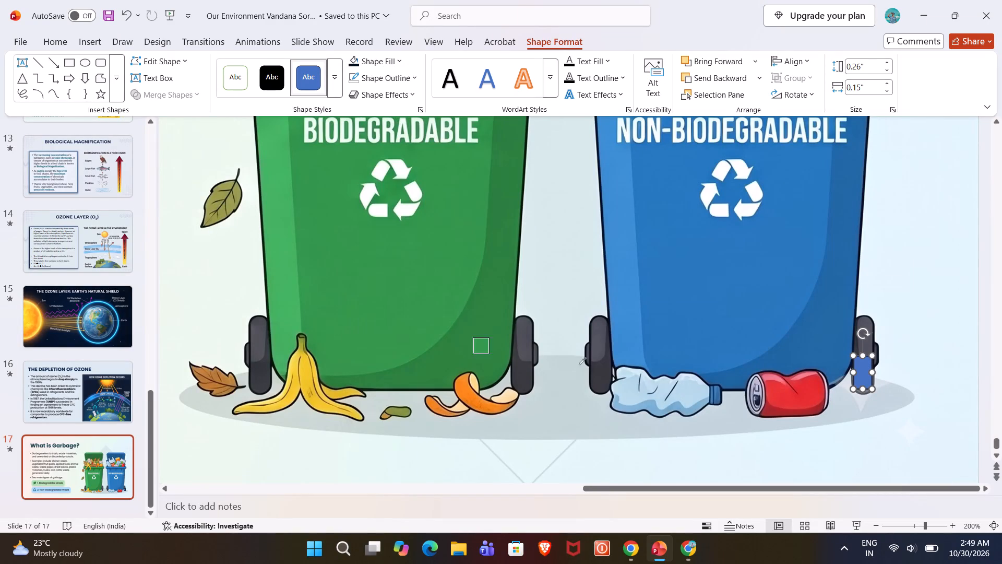
click(863, 351)
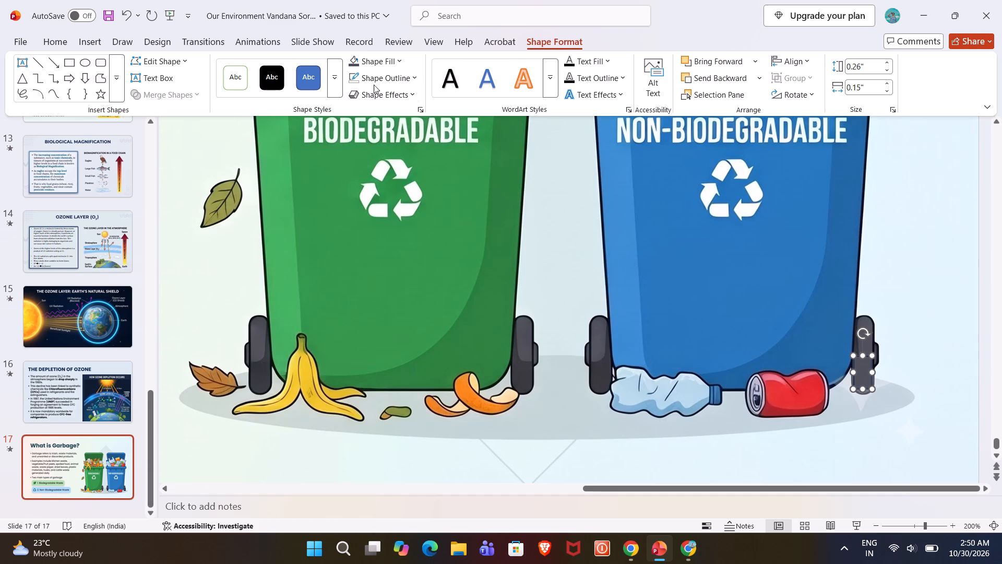
click(390, 79)
click(395, 343)
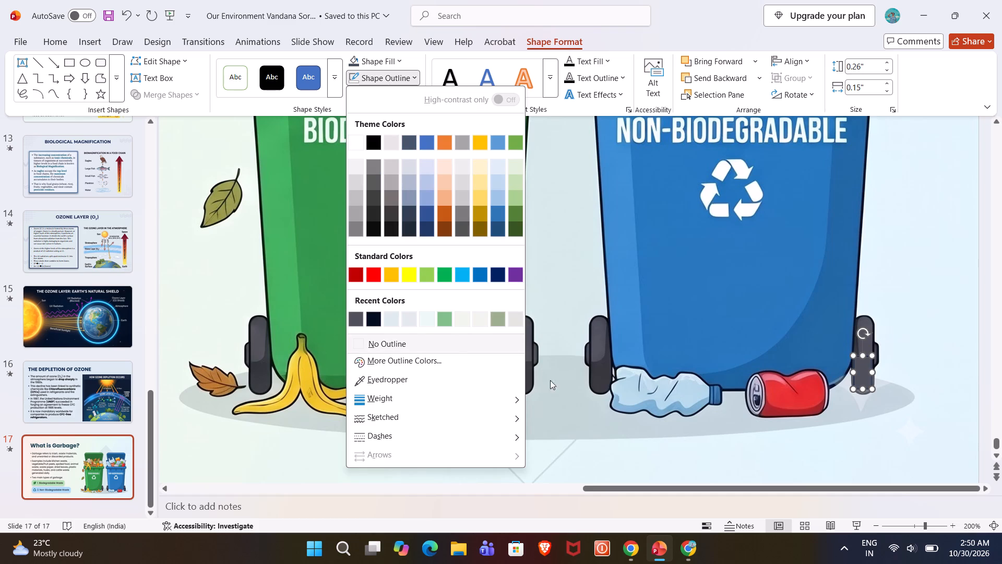
click(902, 400)
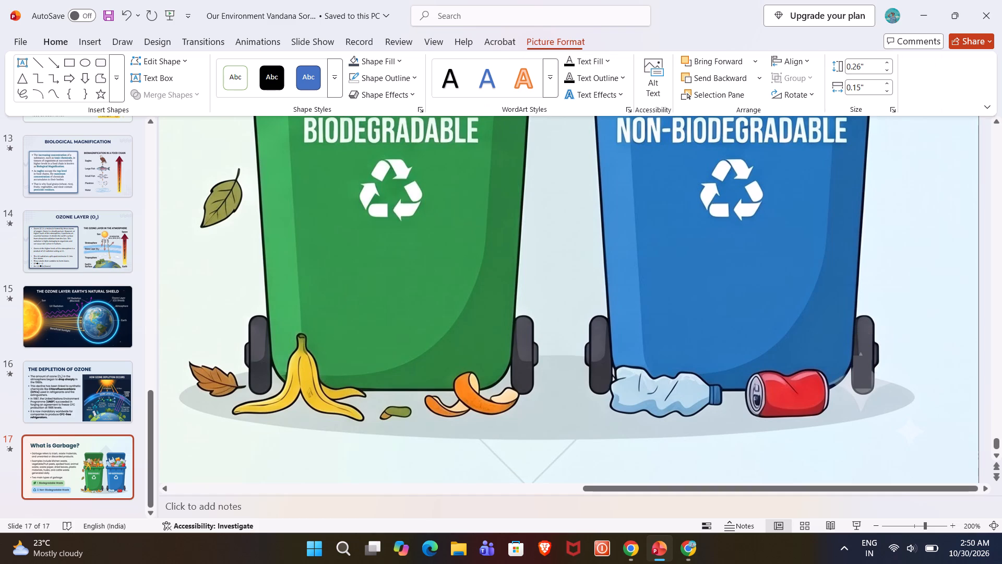
click(862, 373)
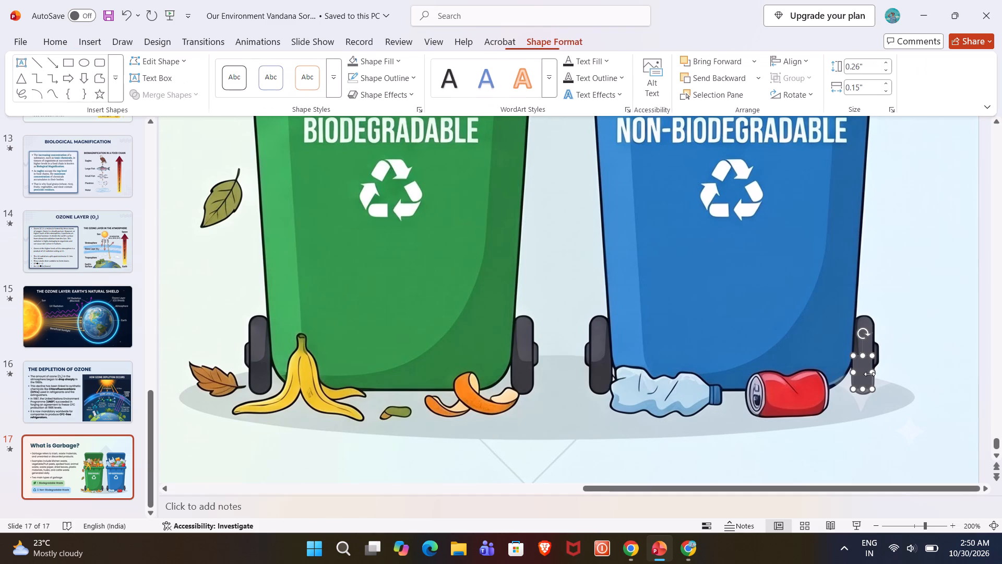
click(933, 296)
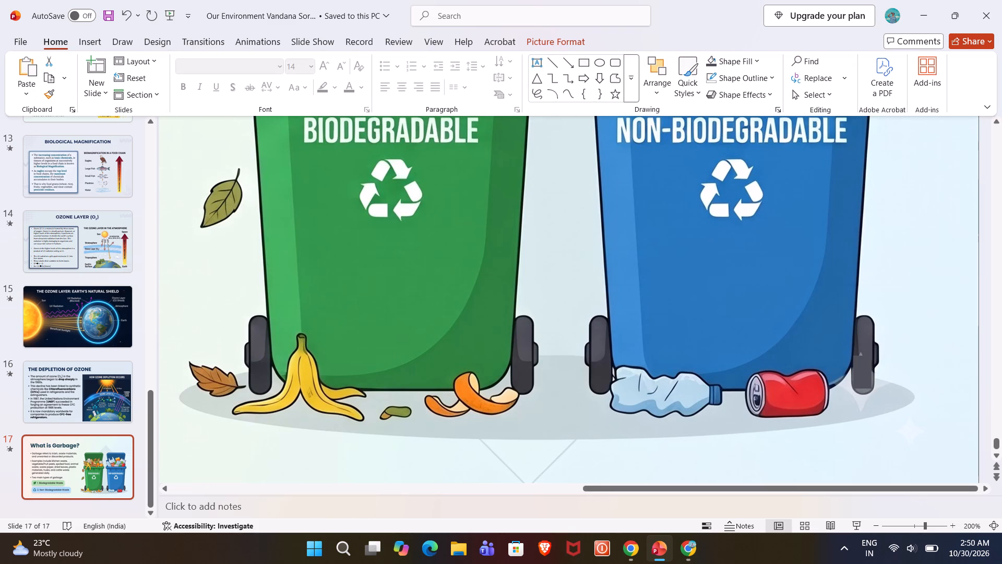
Duplicate the dark grey wheel patch, rotate the copy 90° and place it on the ground shadow just below the wheel.
click(865, 370)
key(ctrl+d)
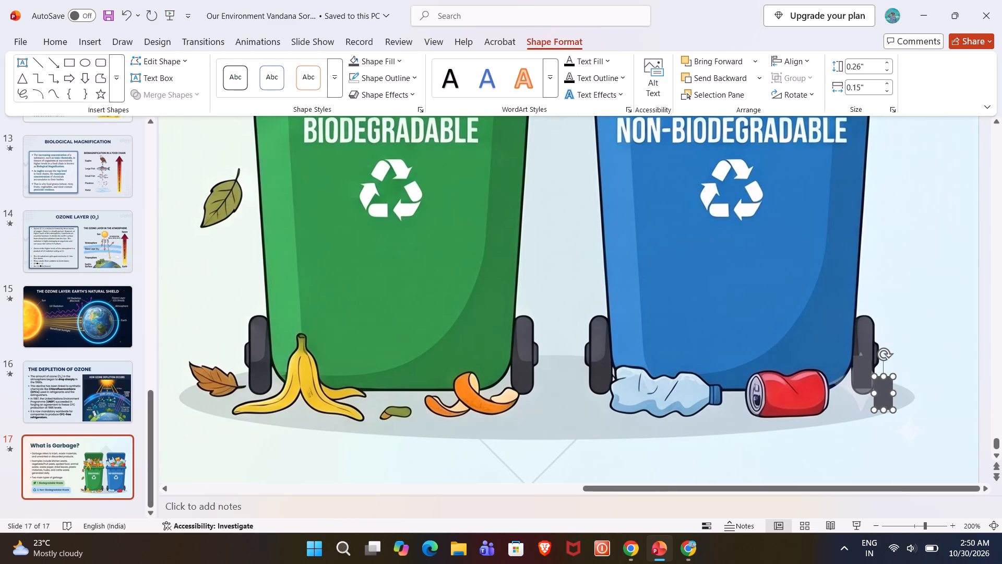
click(880, 397)
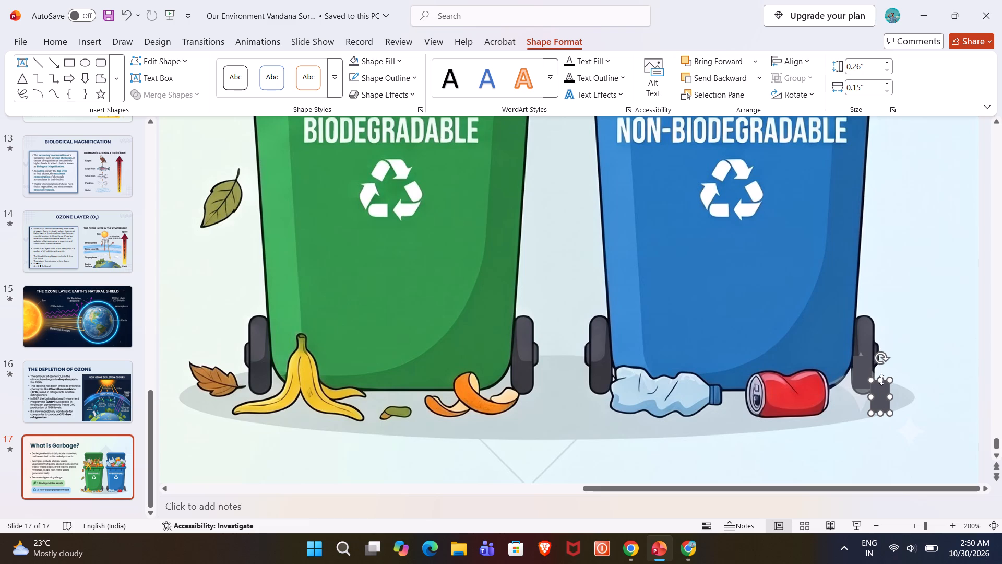
drag(882, 356, 915, 399)
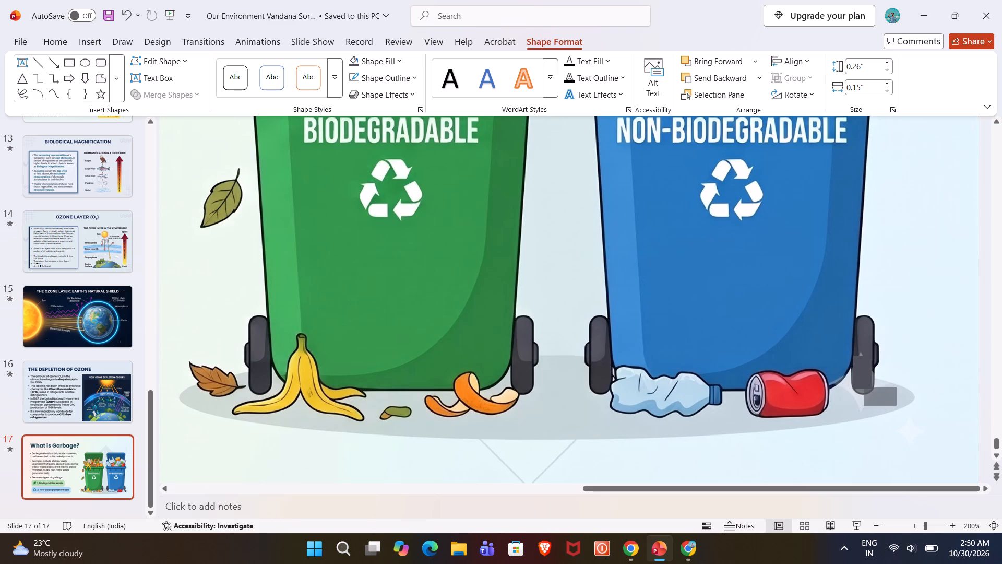
drag(915, 399, 916, 401)
drag(870, 396, 856, 406)
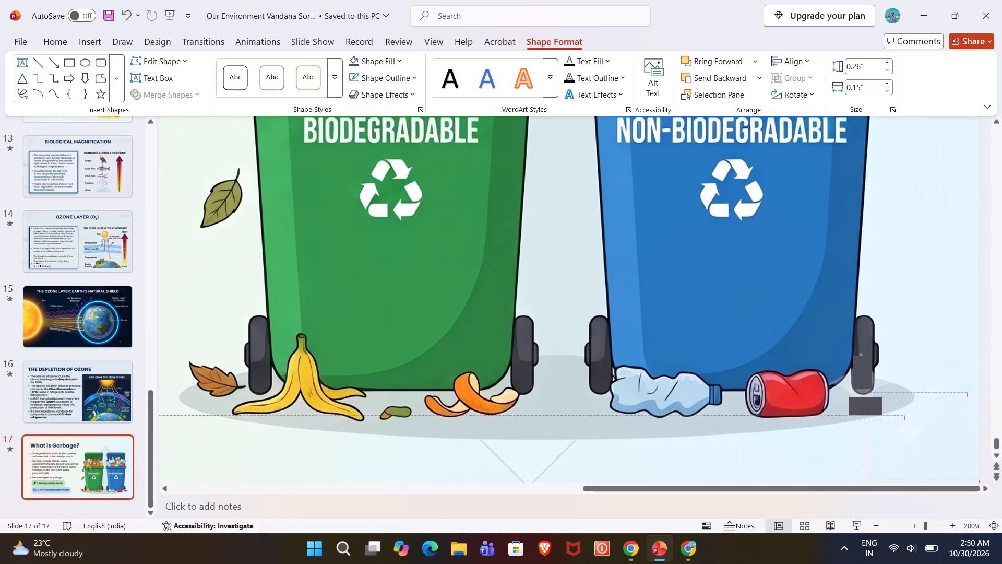
drag(856, 406, 855, 404)
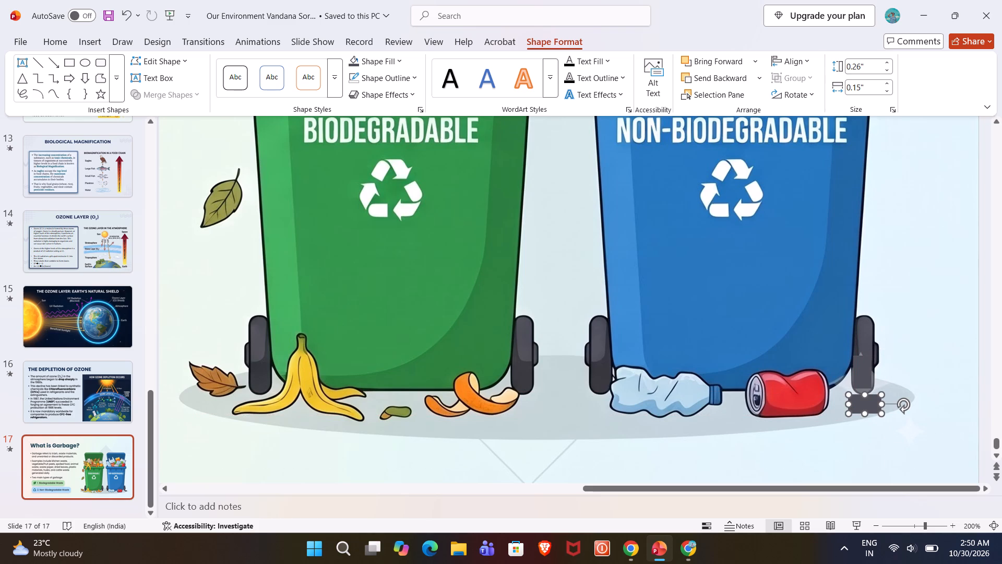
Fill the rotated patch with the grey of the ground shadow, sampled beside the red can using the Eyedropper.
click(375, 62)
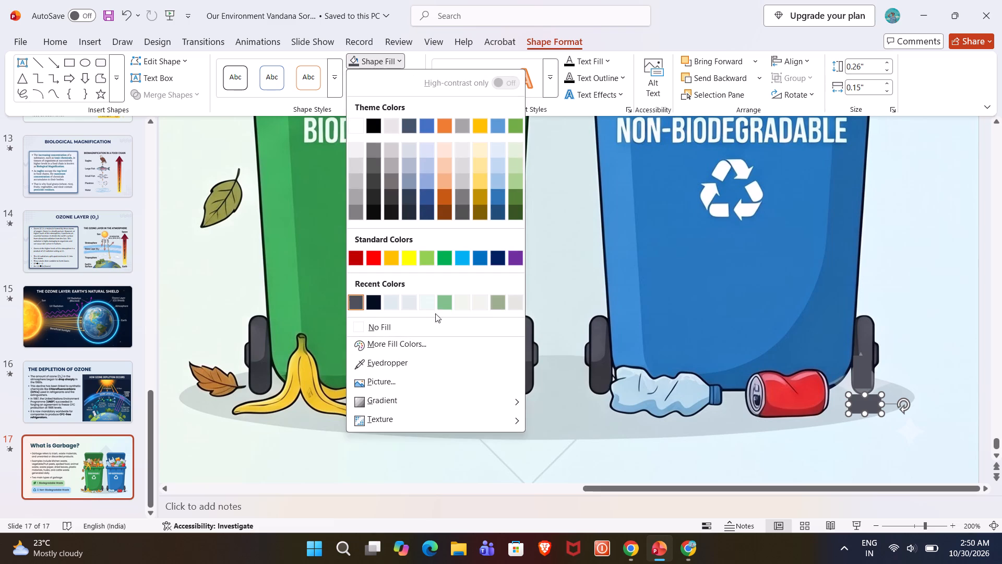
click(397, 362)
click(391, 362)
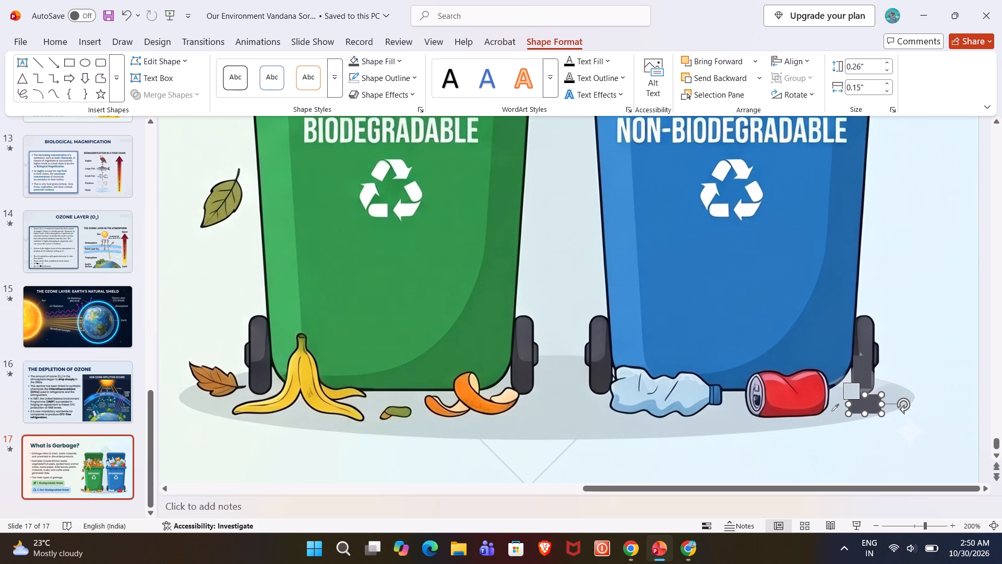
click(832, 410)
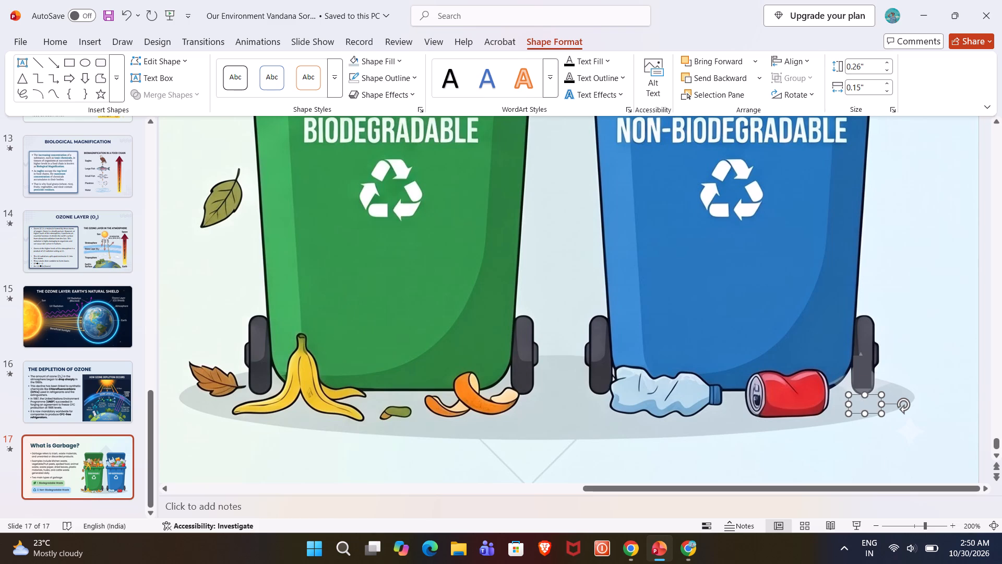
click(912, 390)
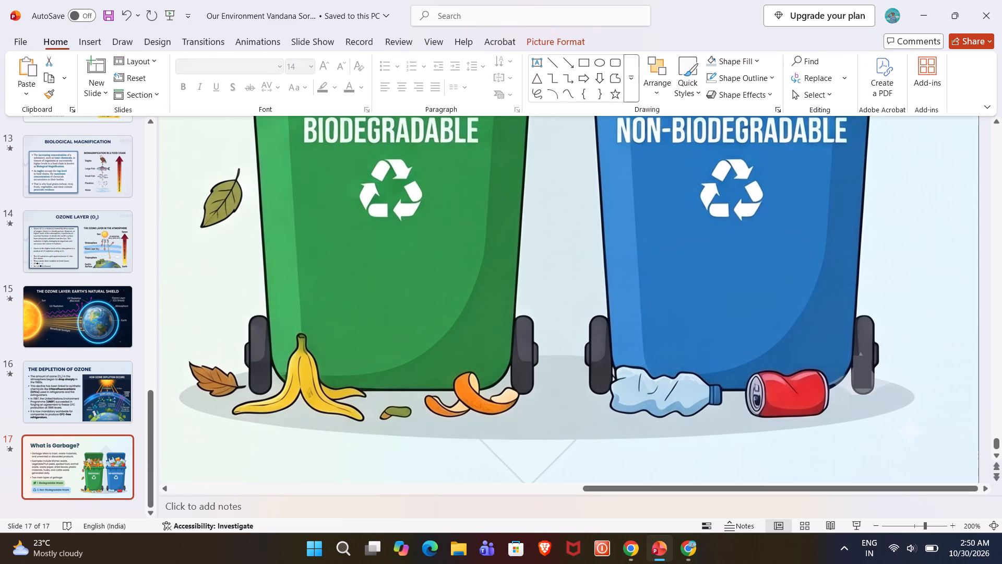
Duplicate the shadow-coloured patch and place the copy beside the lower end of the blue bin's outer wheel.
click(867, 404)
key(ctrl+d)
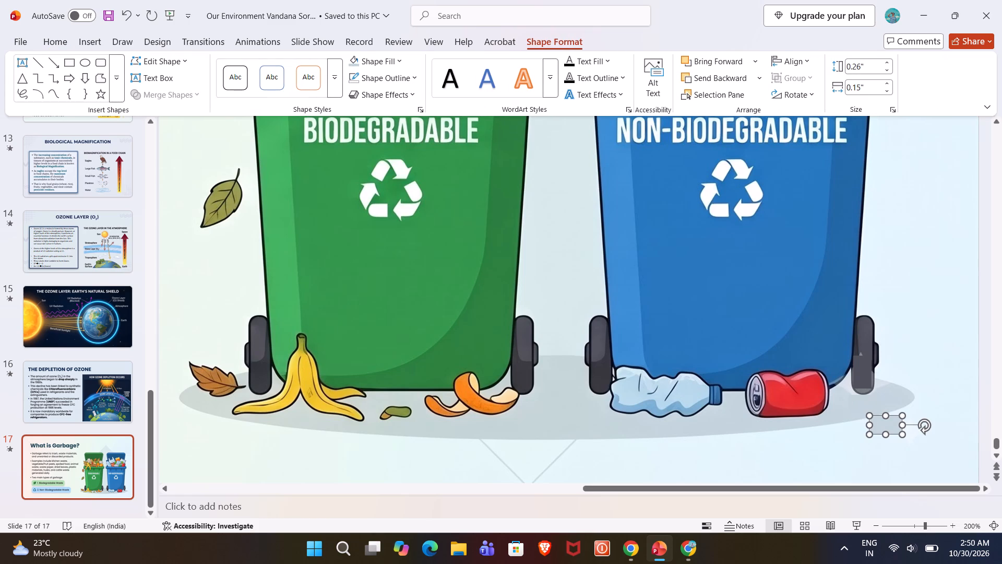
drag(888, 426, 896, 384)
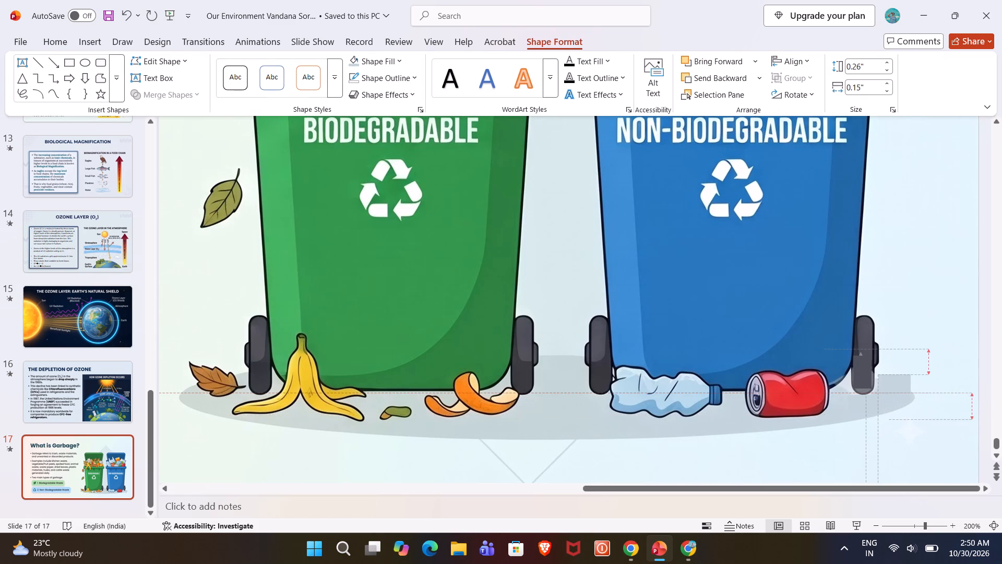
drag(896, 384, 894, 384)
drag(894, 384, 894, 384)
click(955, 332)
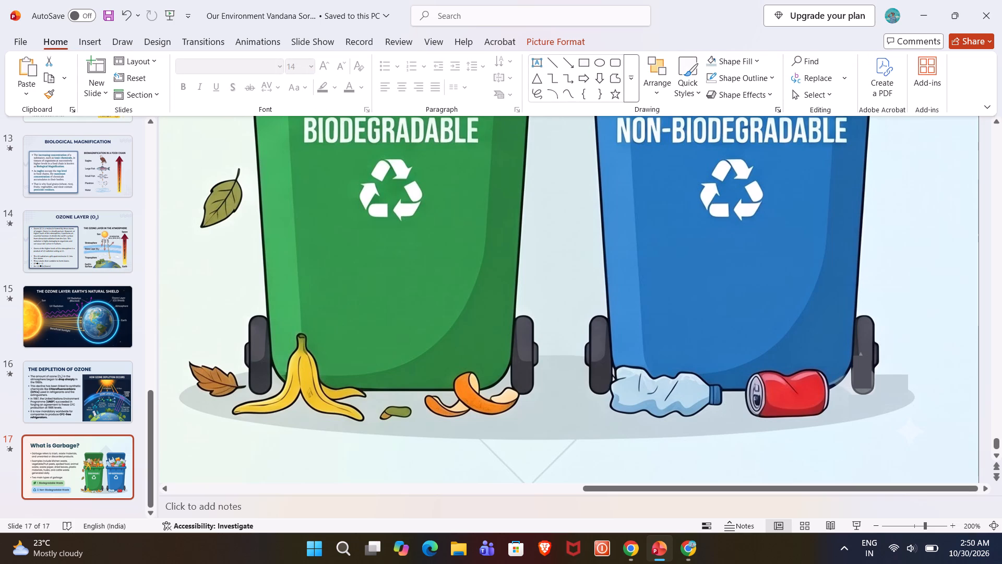
Duplicate slide 17, "What is Garbage?", to create slide 18.
ctrl+scroll(952, 356, down, 2)
ctrl+scroll(872, 351, down, 2)
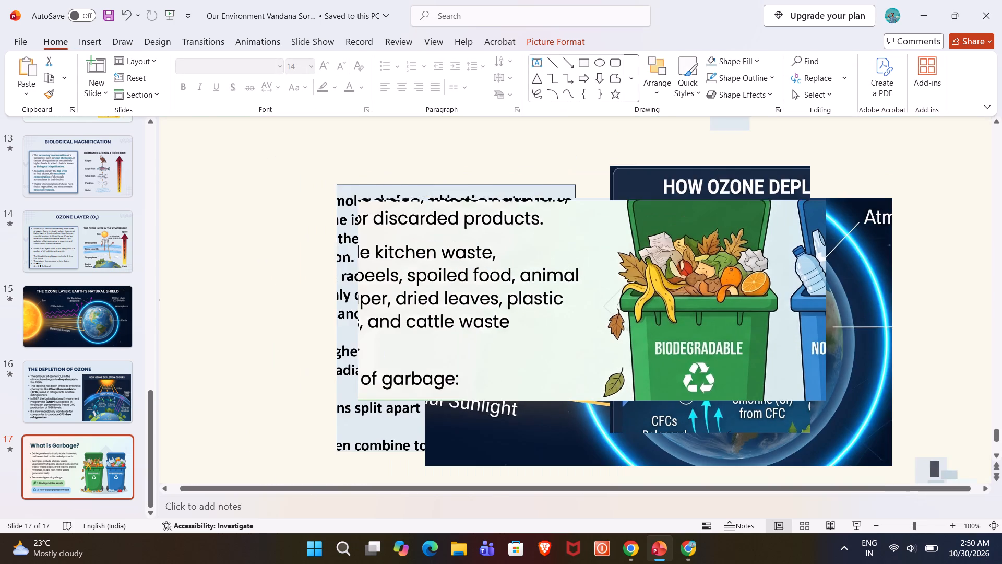
ctrl+scroll(843, 407, down, 1)
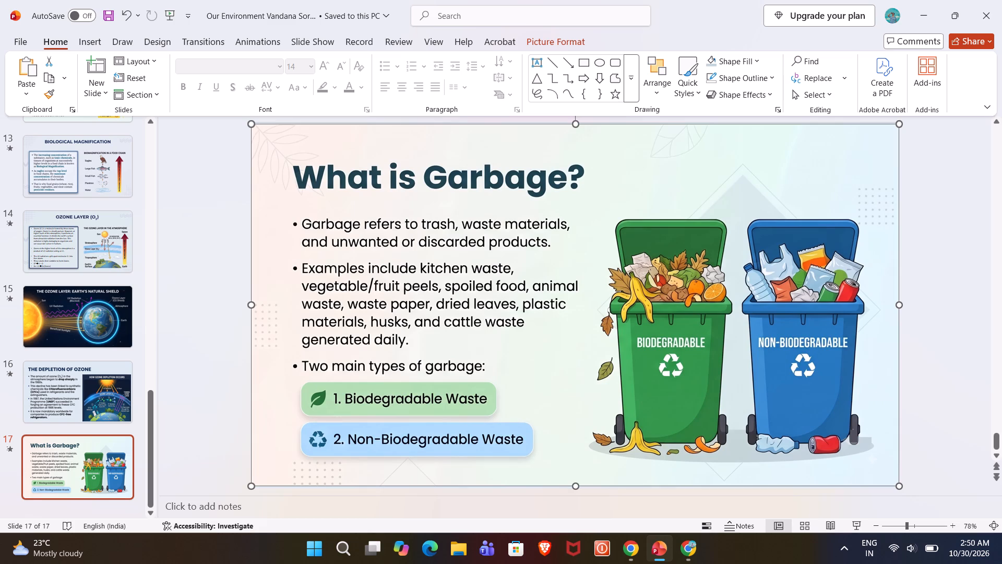
scroll(66, 399, down, 3)
click(59, 461)
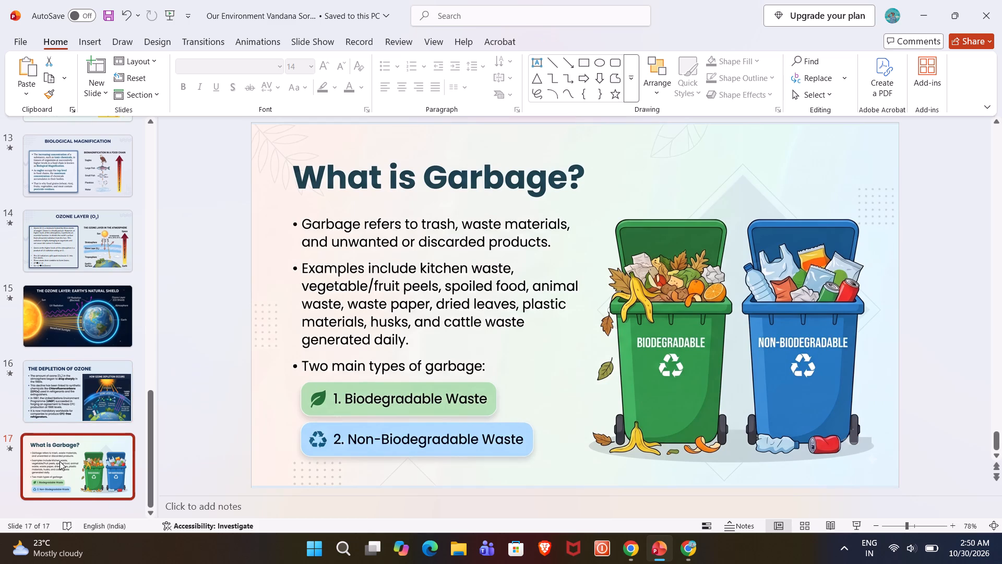
key(ctrl+d)
click(83, 463)
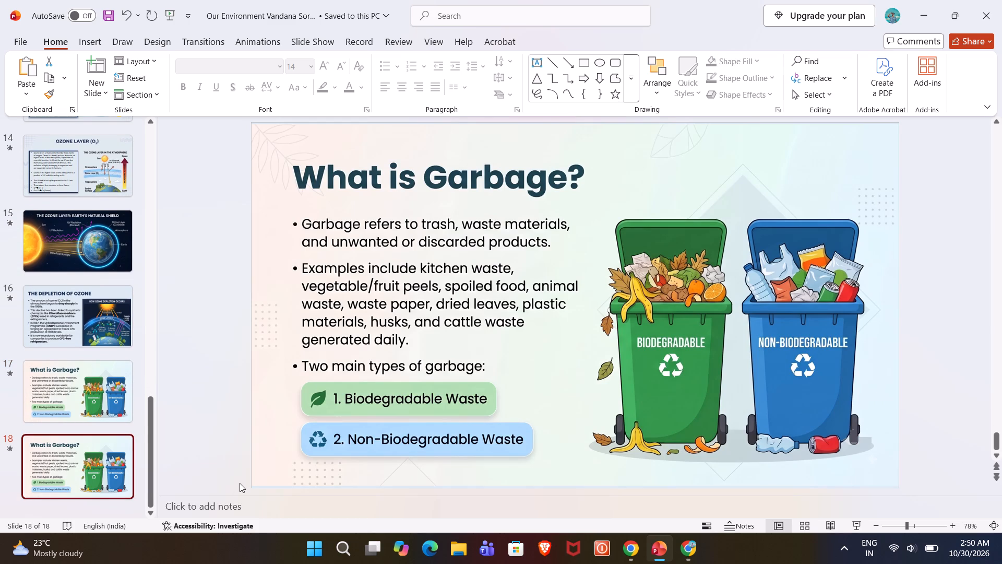
Bring the downloaded "Classification of Garbage" image from Chrome into PowerPoint slide 18, covering the old content.
key(alt+Tab)
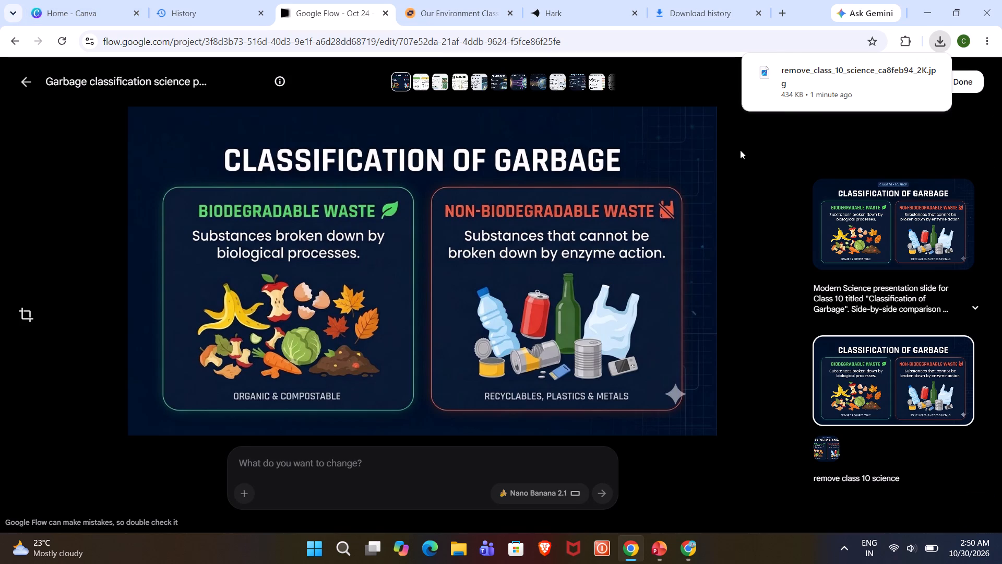
drag(826, 79, 495, 346)
key(alt+Tab)
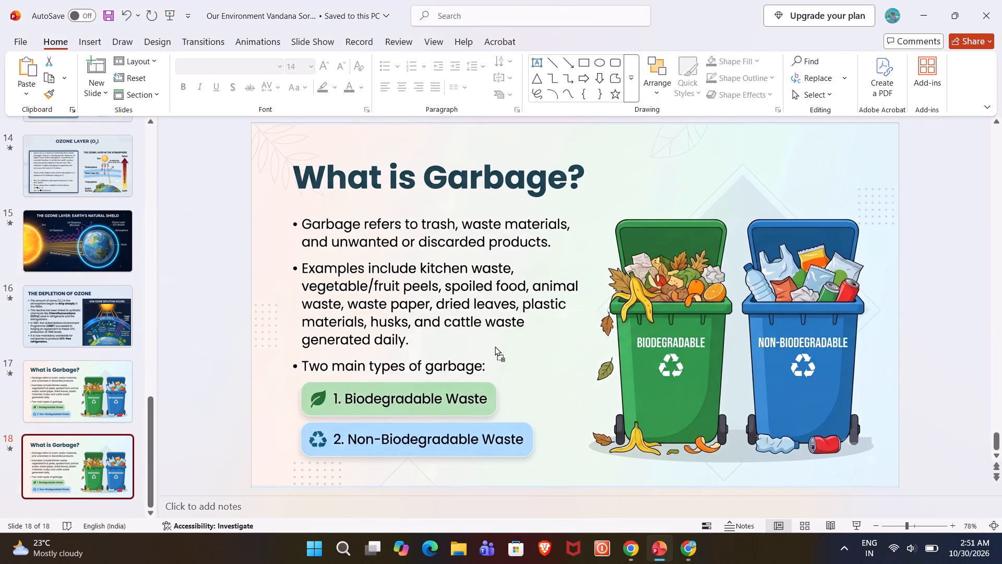
drag(495, 346, 495, 346)
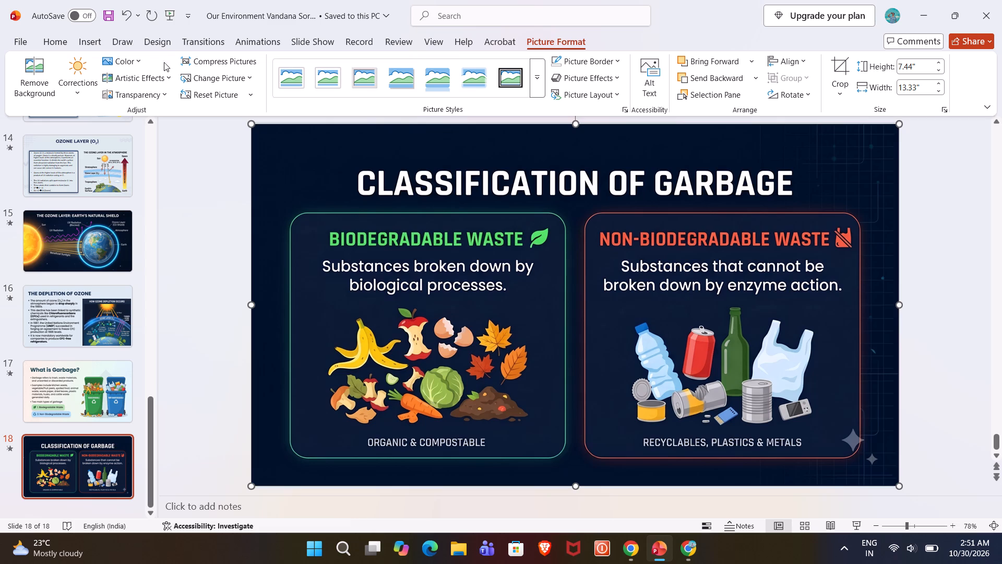
Cover the large sparkle watermark on slide 18 with an outline-free rectangle about 0.77" by 0.83", filled with the sampled navy background colour.
click(49, 43)
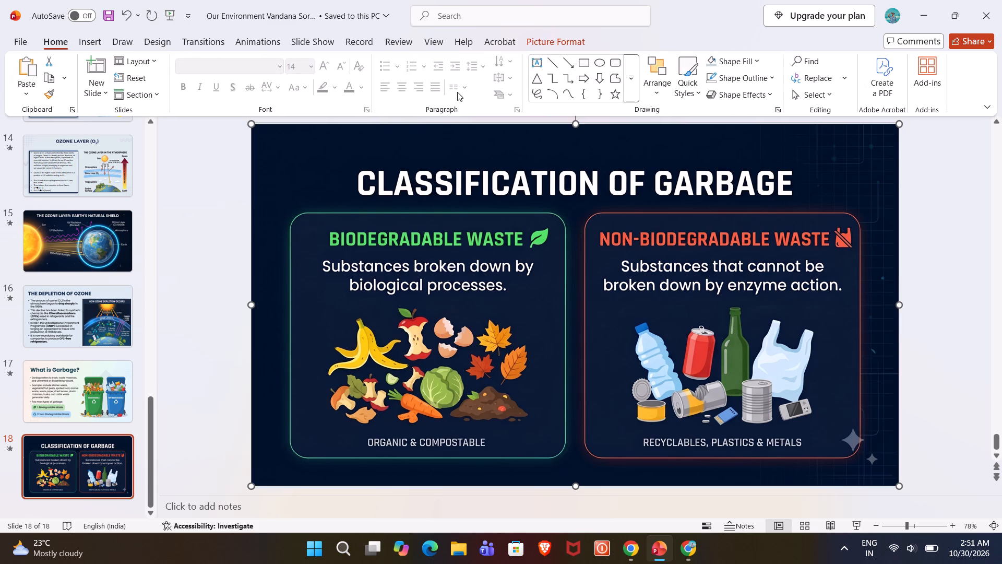
click(579, 60)
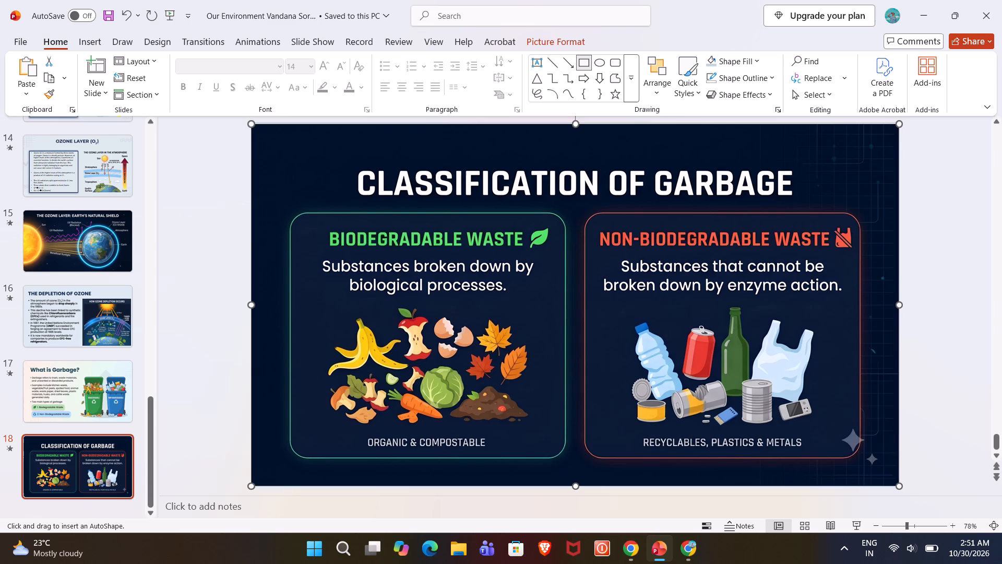
drag(840, 429, 881, 467)
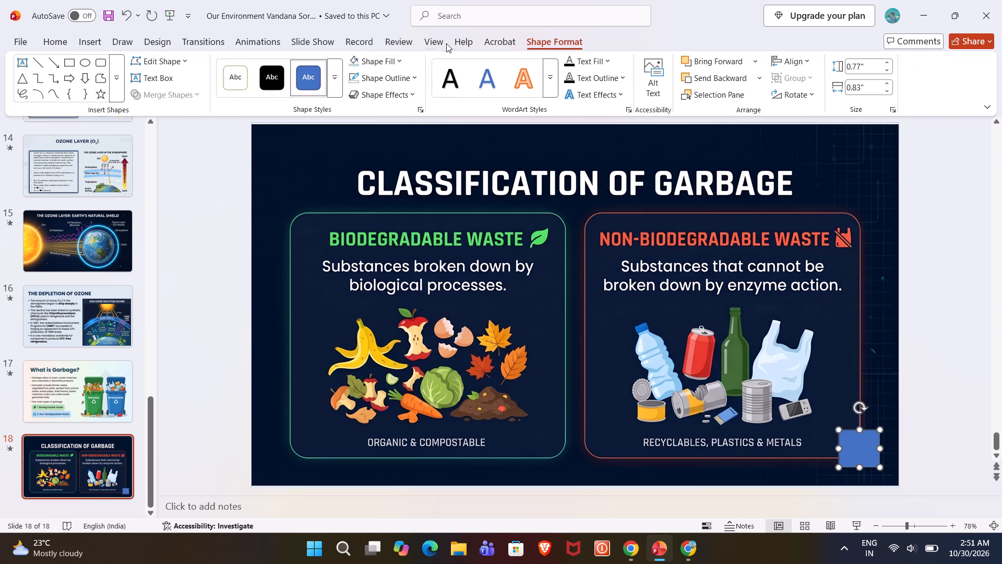
click(375, 62)
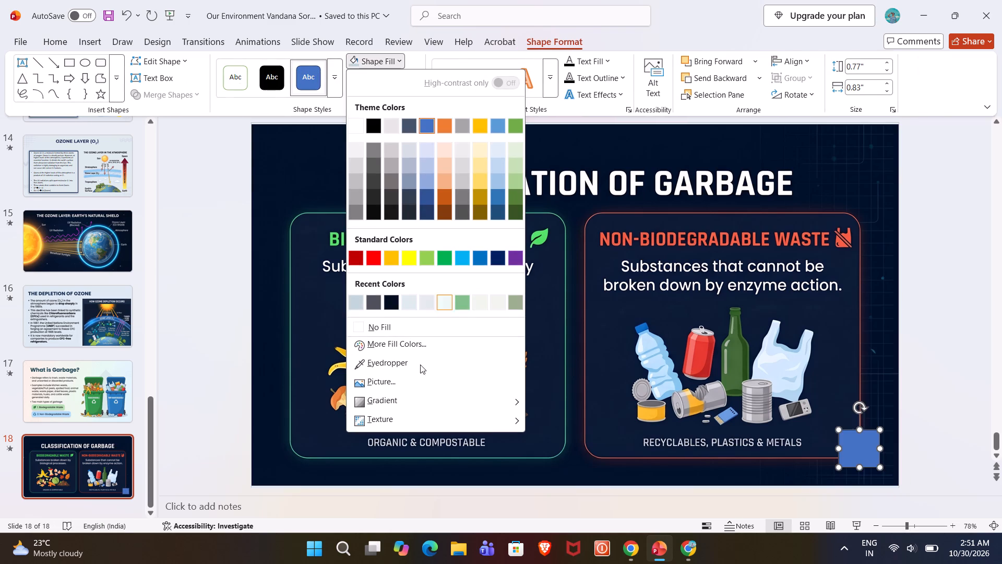
click(399, 365)
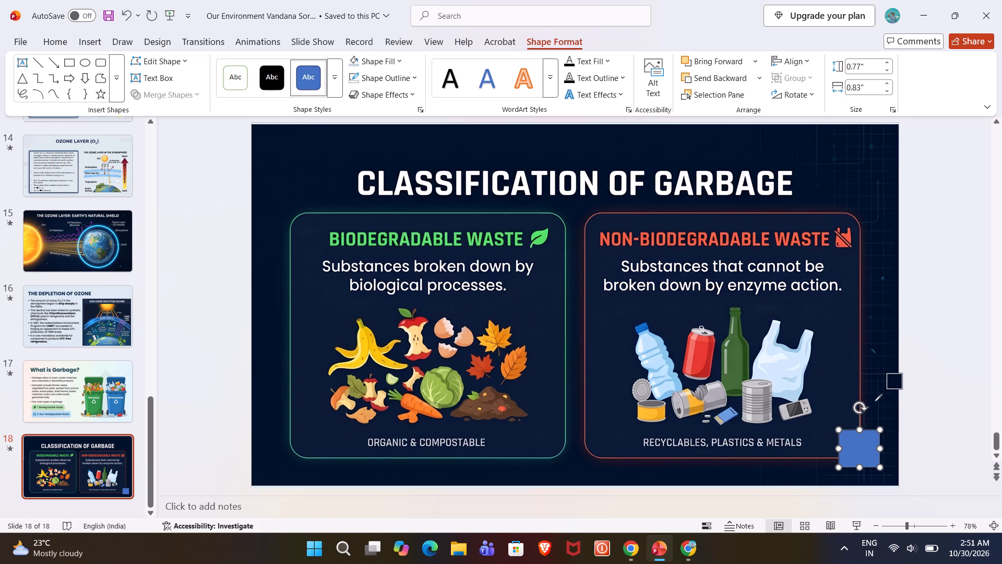
click(875, 401)
click(391, 80)
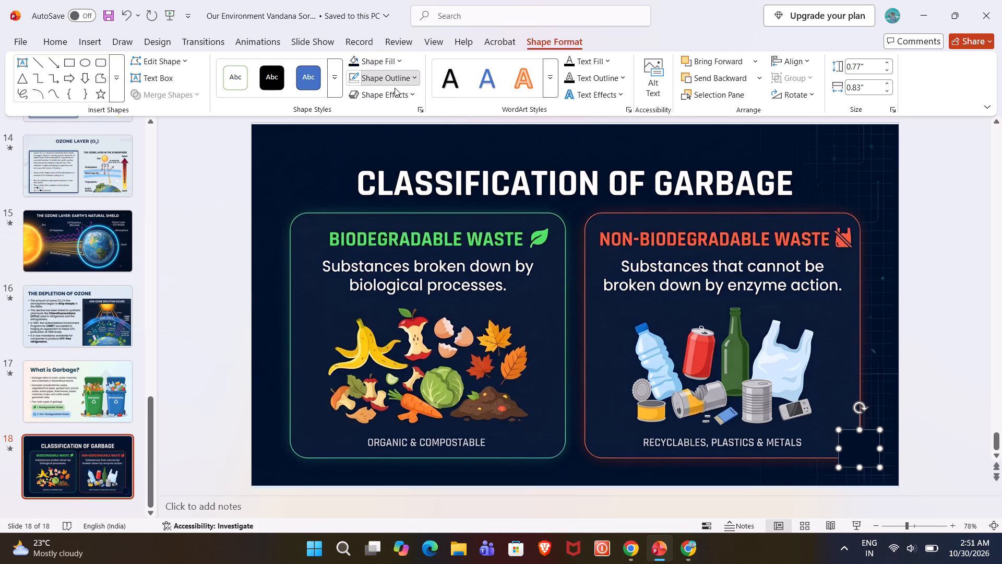
click(389, 345)
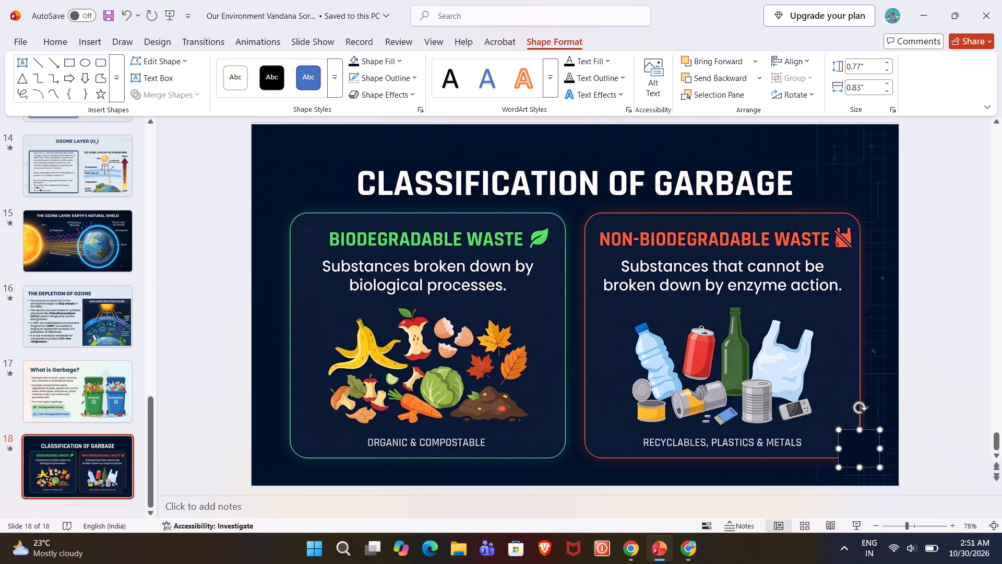
Draw a vertical line about 0.56" long over the navy patch on slide 18, in line with the card's red outer border.
click(957, 373)
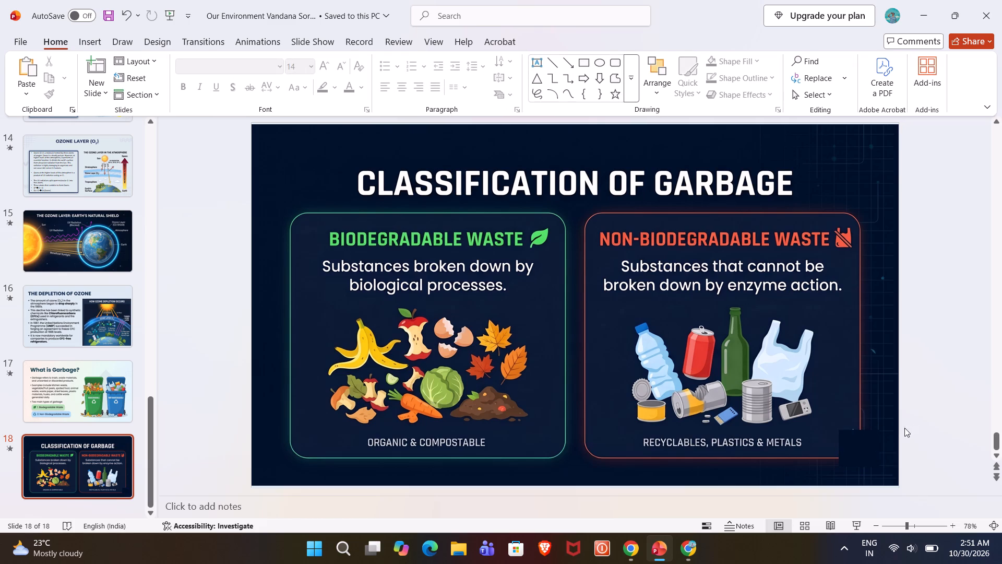
click(557, 65)
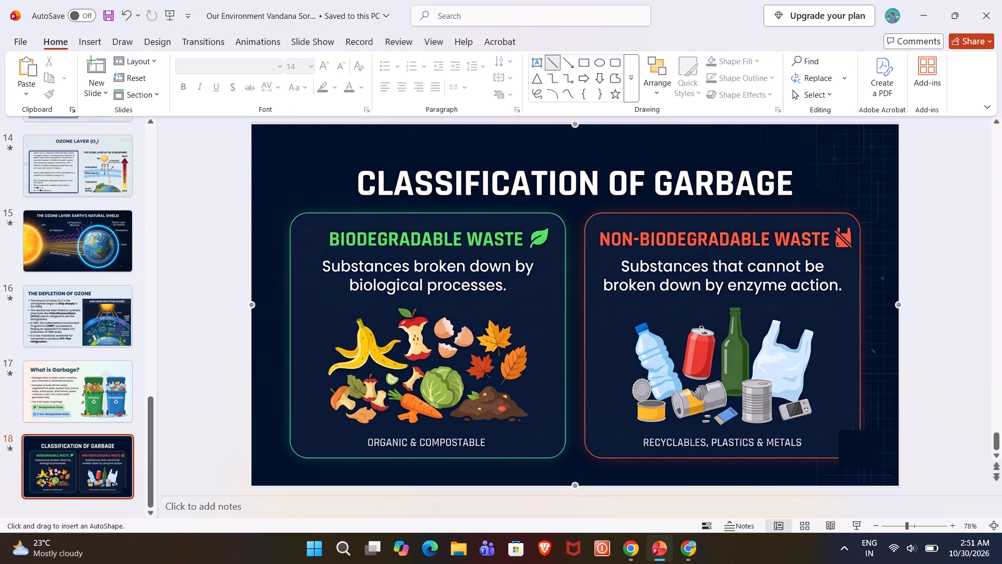
drag(860, 424, 861, 438)
drag(861, 438, 861, 455)
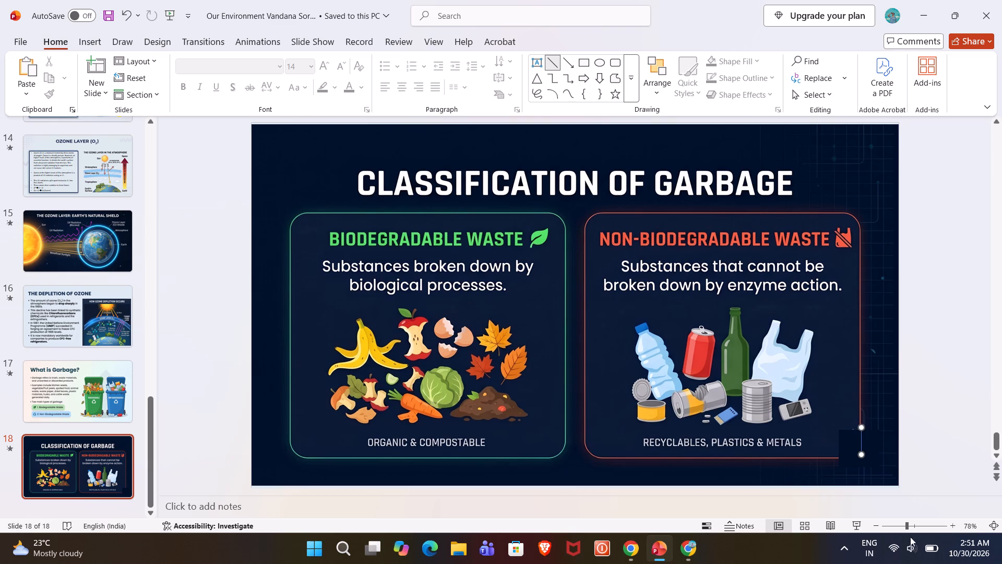
click(946, 409)
click(861, 444)
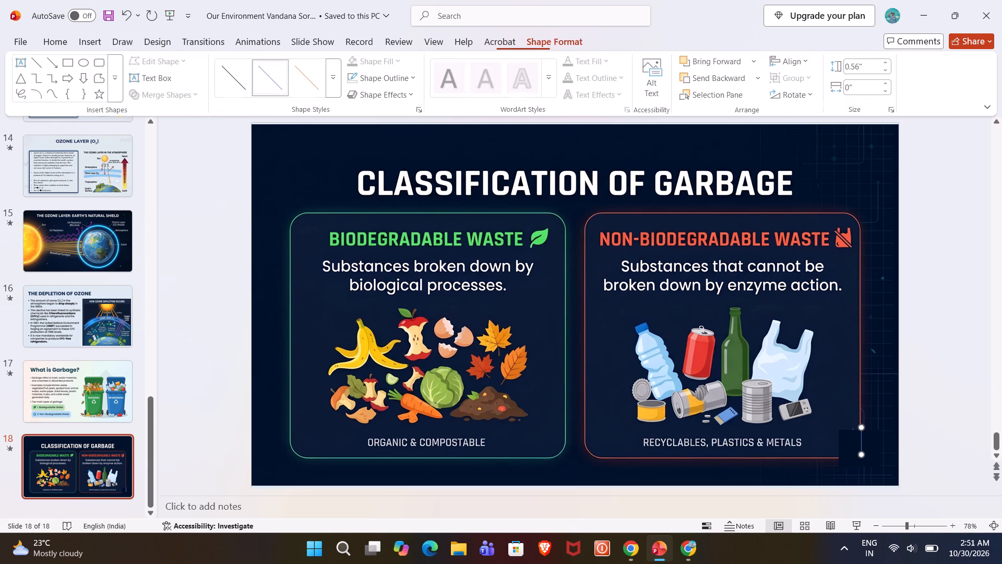
click(860, 444)
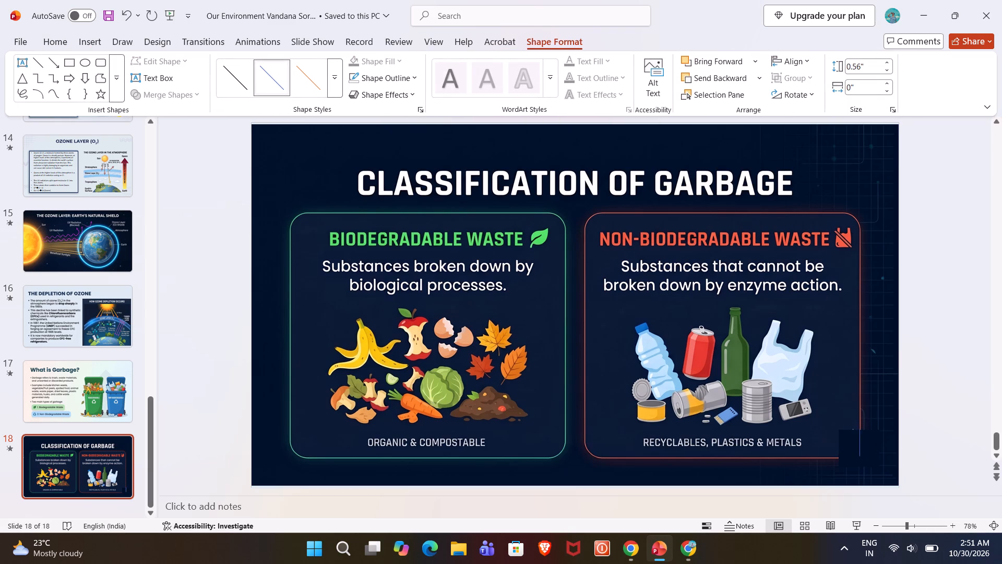
click(945, 406)
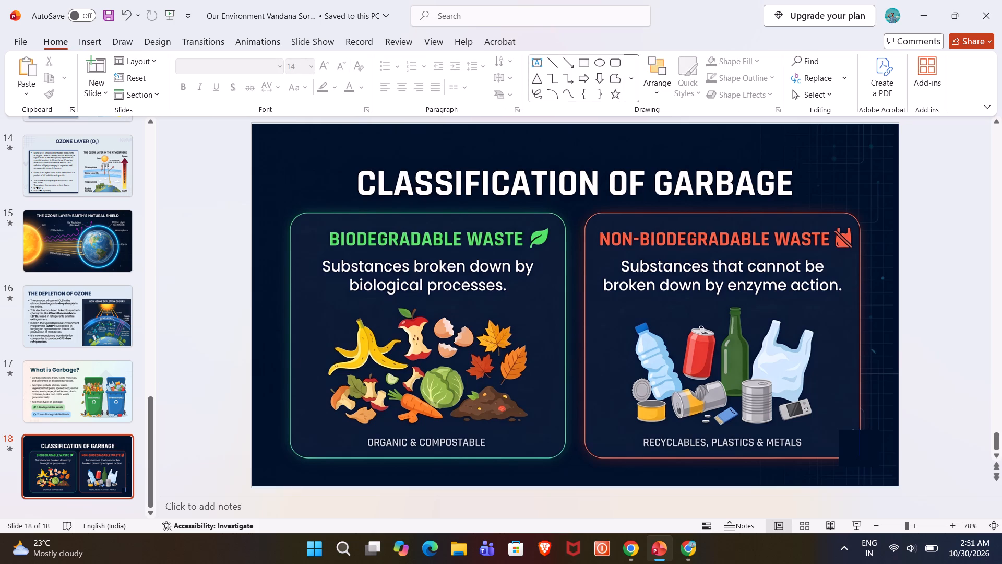
Duplicate the vertical line and turn the copy into a horizontal line about 0.49" long near the red card's lower border.
click(859, 443)
key(ctrl+d)
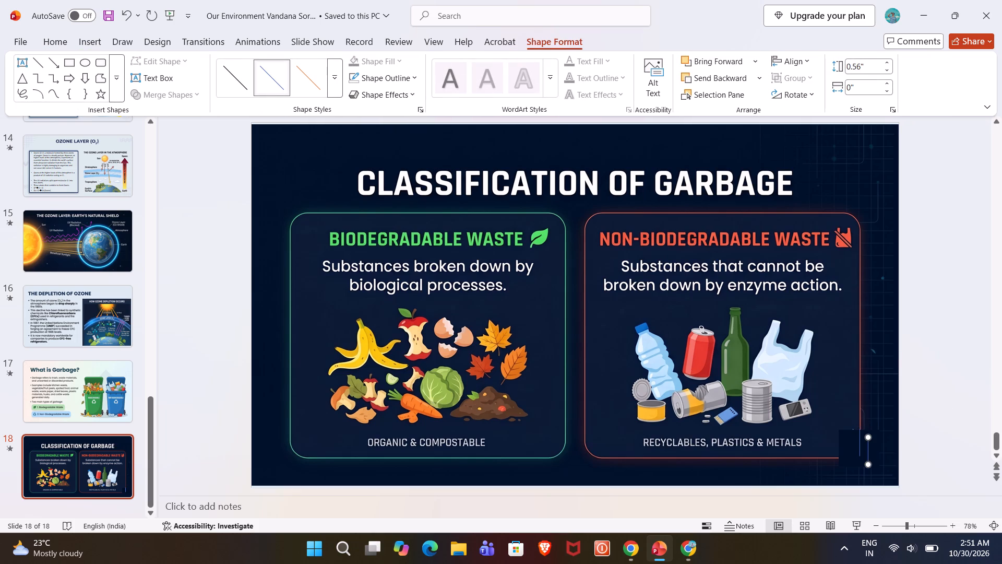
drag(868, 448, 817, 457)
drag(817, 457, 808, 447)
drag(809, 436, 831, 466)
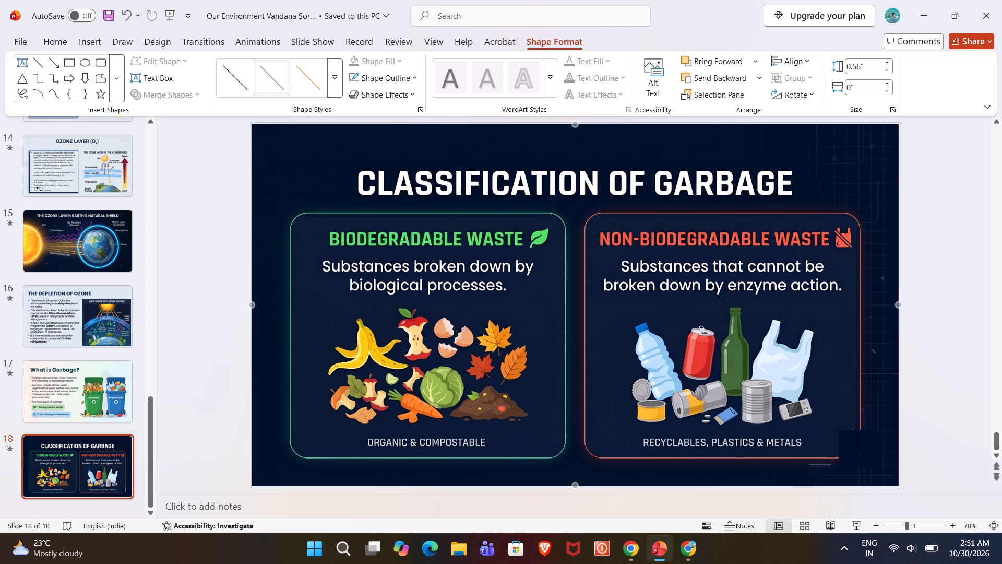
drag(831, 466, 832, 464)
Position the horizontal line across the navy patch so it continues the red card's lower border.
drag(820, 464, 849, 459)
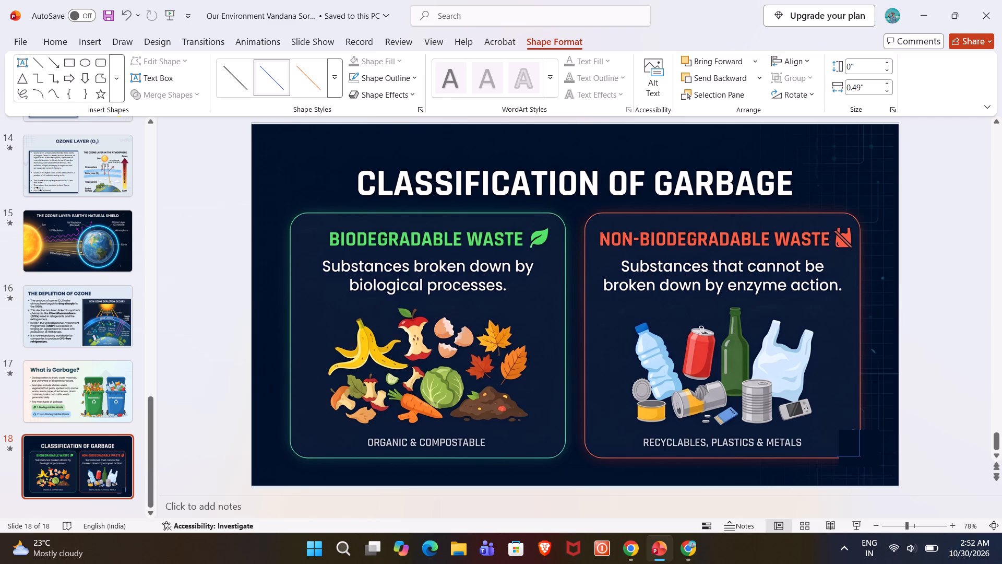
drag(849, 459, 847, 460)
drag(847, 460, 849, 458)
drag(849, 458, 849, 459)
drag(849, 459, 852, 457)
drag(852, 457, 852, 460)
ctrl+scroll(896, 450, up, 5)
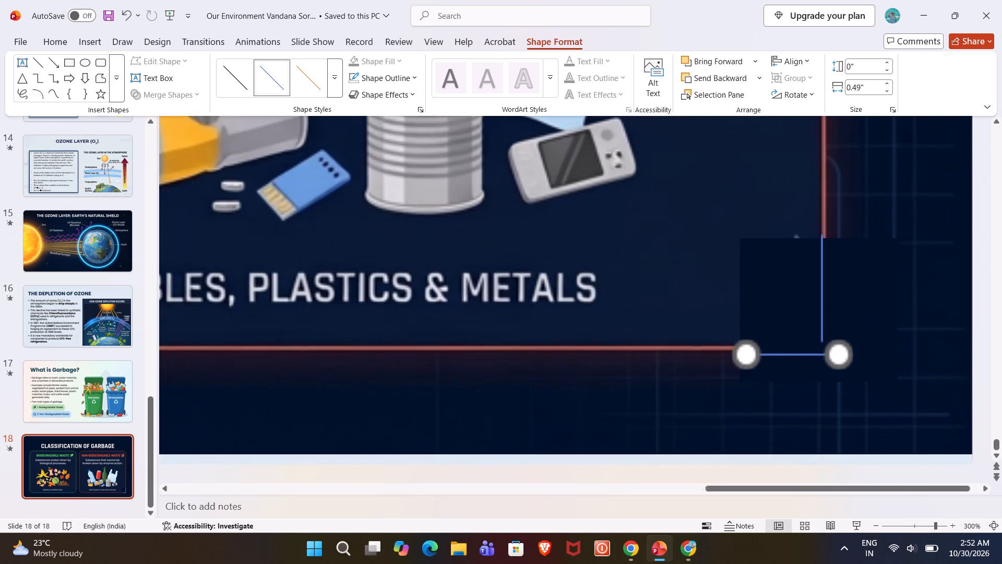
drag(798, 355, 793, 350)
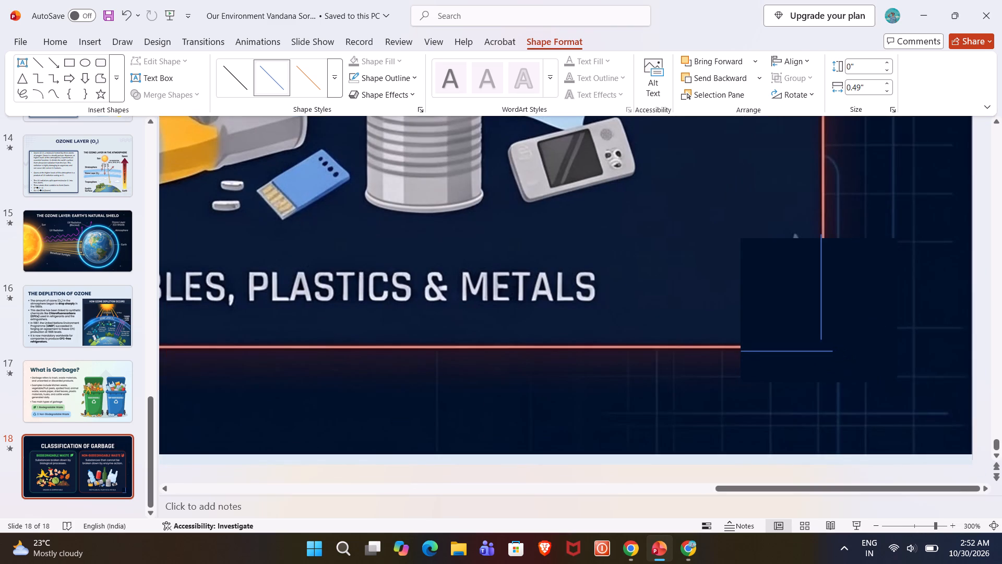
drag(793, 350, 793, 348)
drag(793, 348, 788, 348)
drag(788, 348, 787, 348)
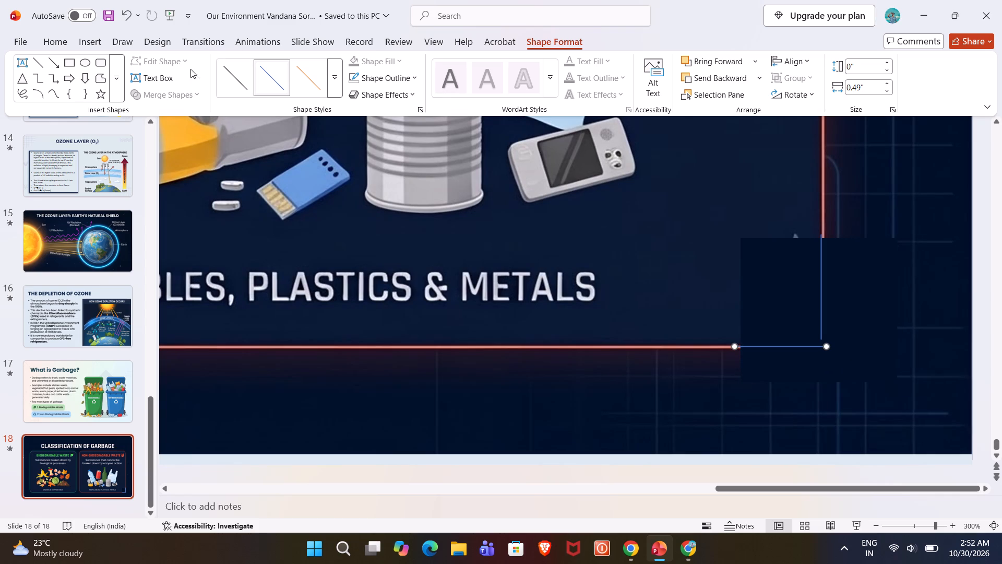
Apply the thickest blue theme line style to the horizontal line.
click(339, 84)
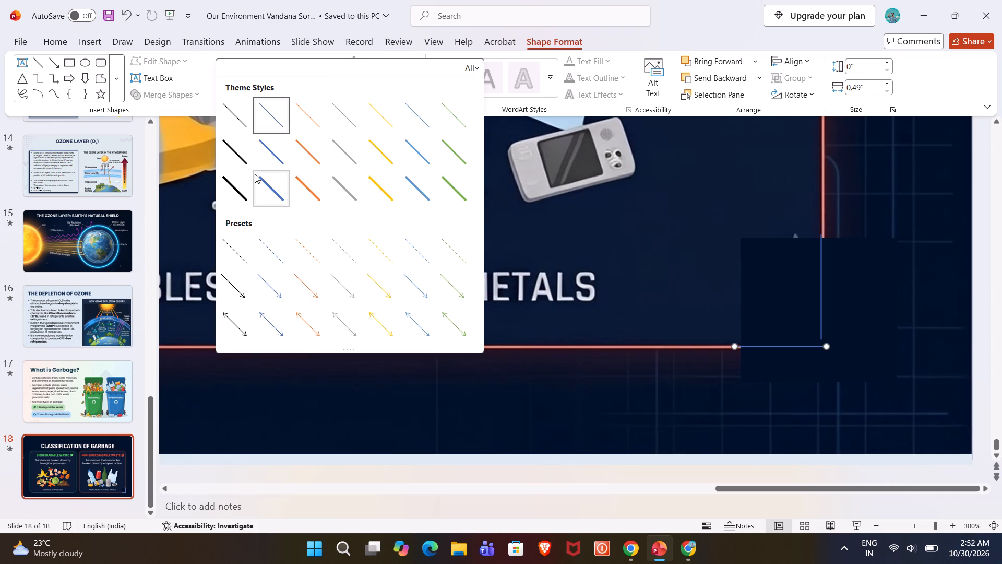
click(261, 186)
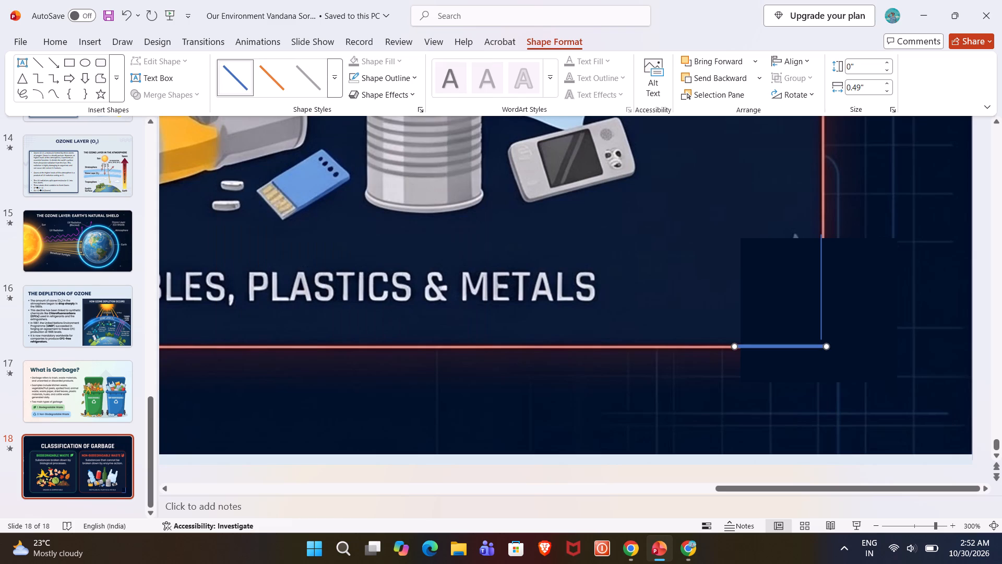
click(768, 346)
Extend the navy patch's upper edge slightly upward to cover the tip of the sparkle watermark.
click(822, 265)
click(853, 272)
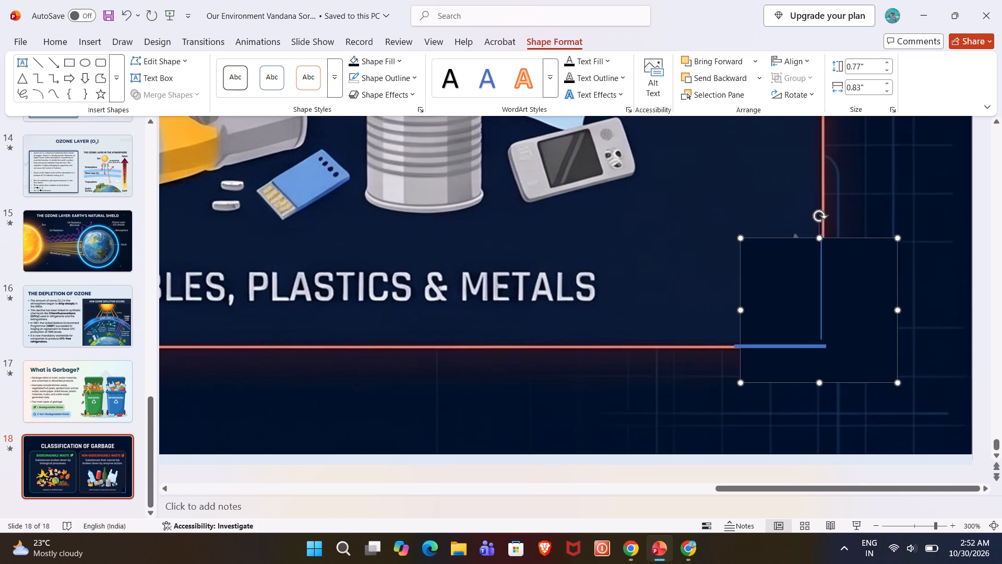
drag(820, 240, 820, 235)
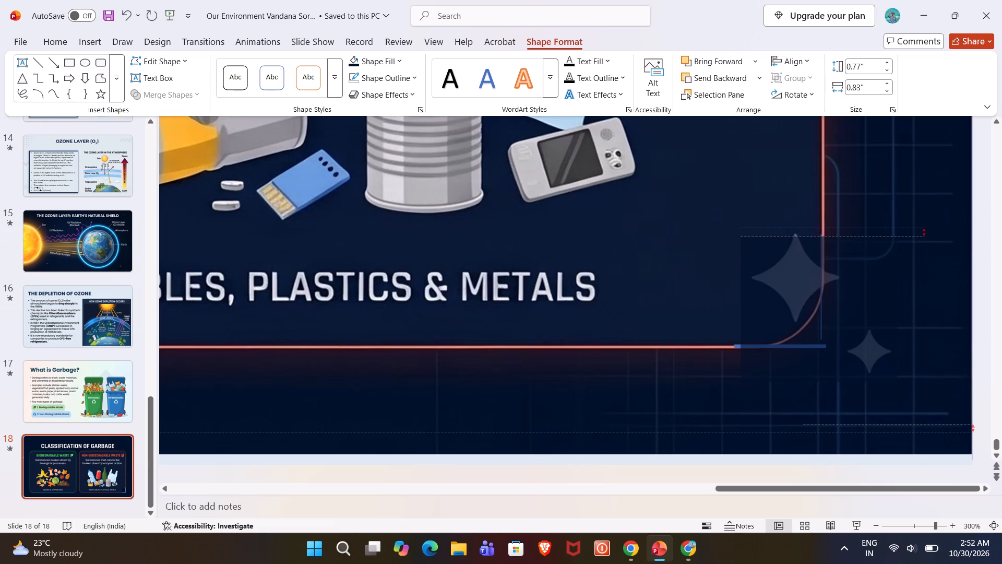
drag(820, 235, 820, 233)
Lengthen the vertical line downward to 0.6" so it meets the horizontal line.
click(821, 280)
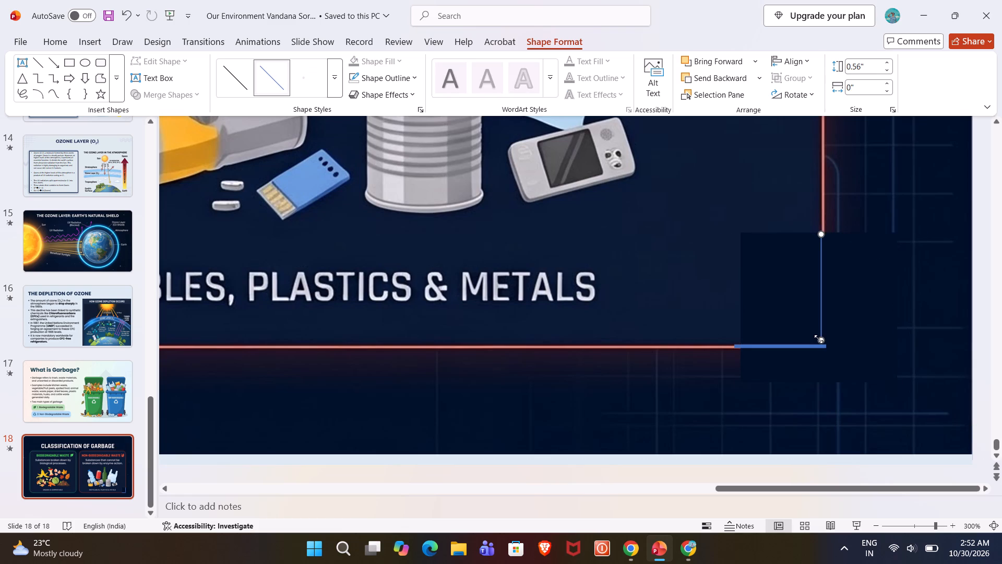
drag(820, 340, 819, 347)
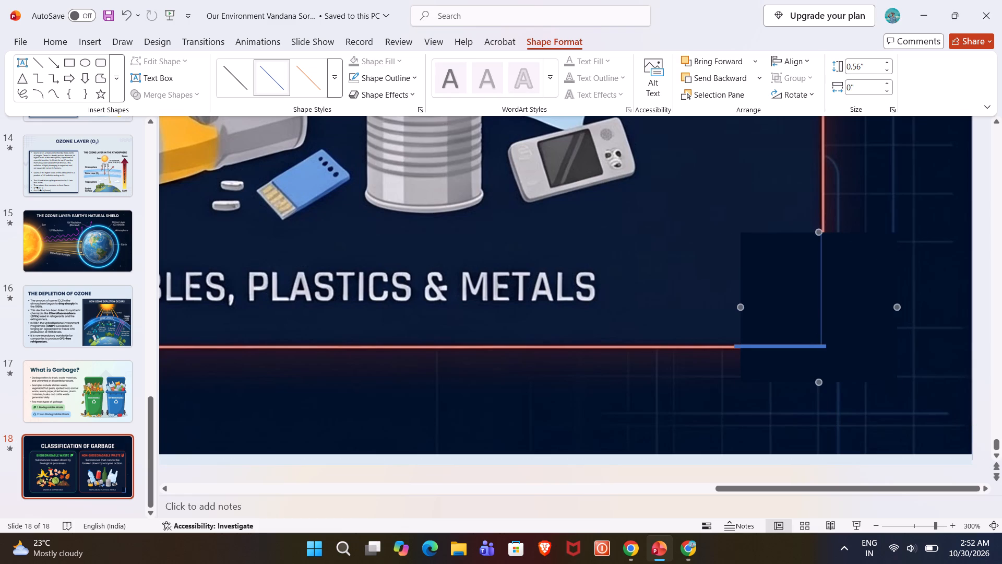
drag(819, 347, 821, 348)
drag(821, 348, 820, 345)
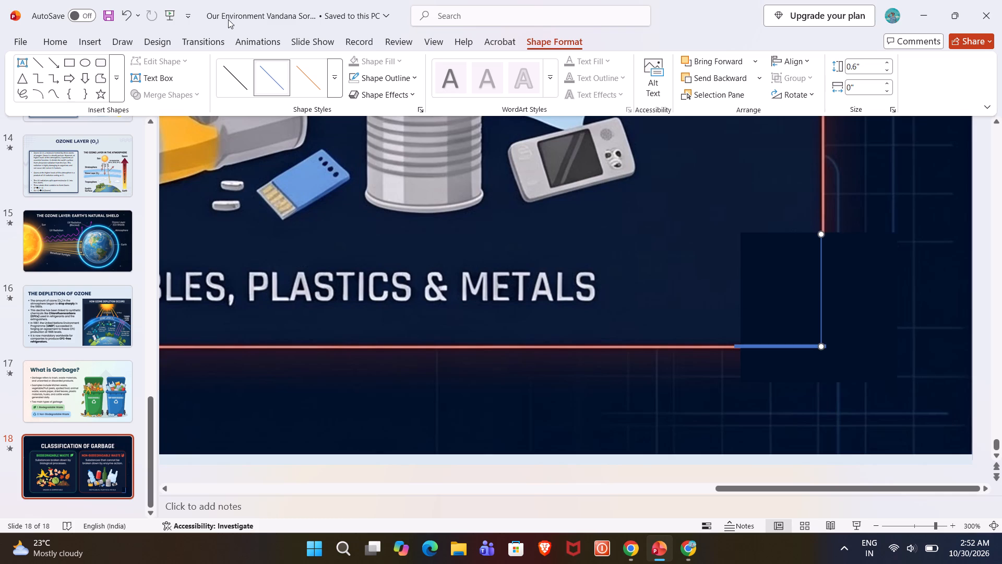
Apply the medium-weight blue theme line style to the vertical line and align it with the card's red outer border.
click(331, 89)
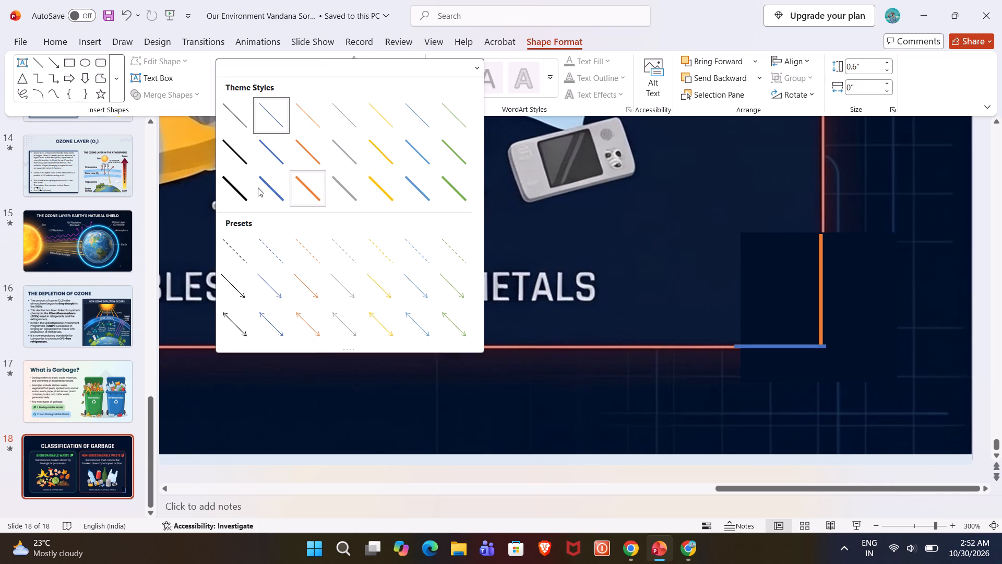
click(280, 150)
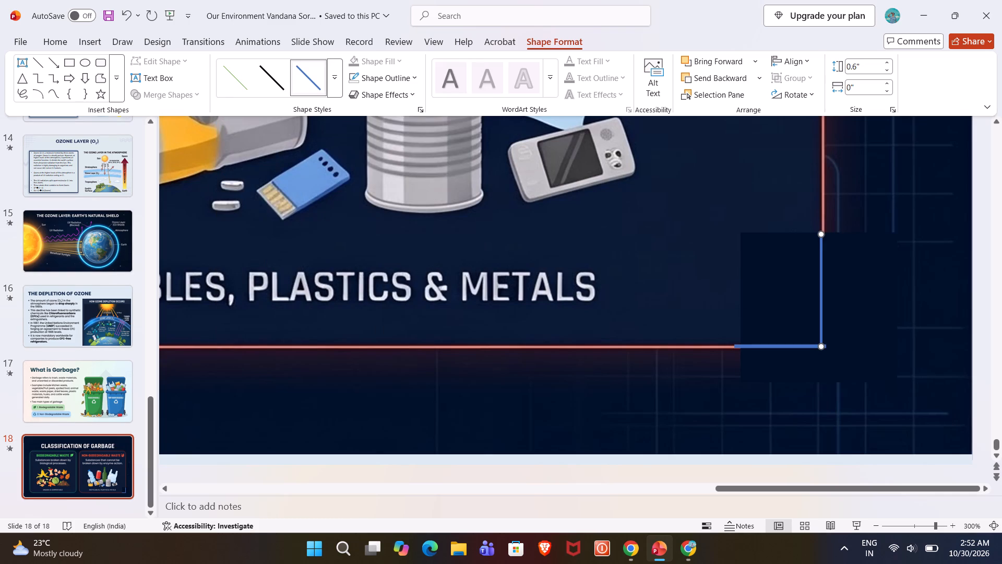
click(820, 292)
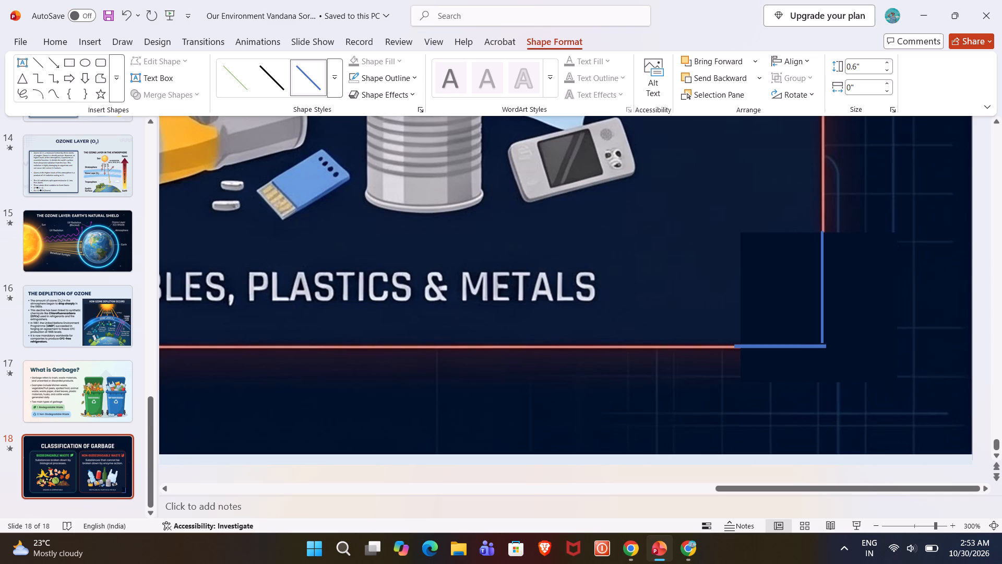
click(975, 256)
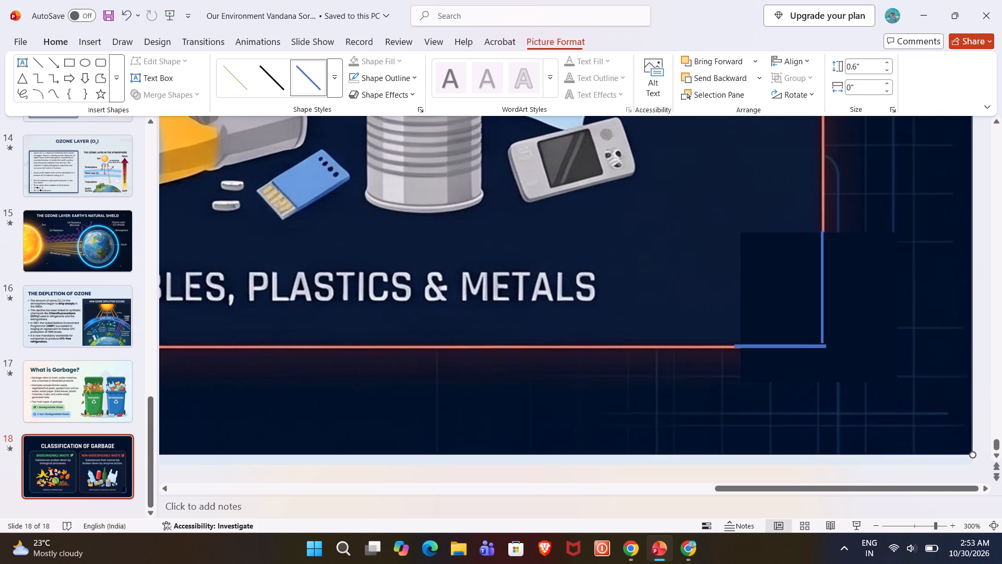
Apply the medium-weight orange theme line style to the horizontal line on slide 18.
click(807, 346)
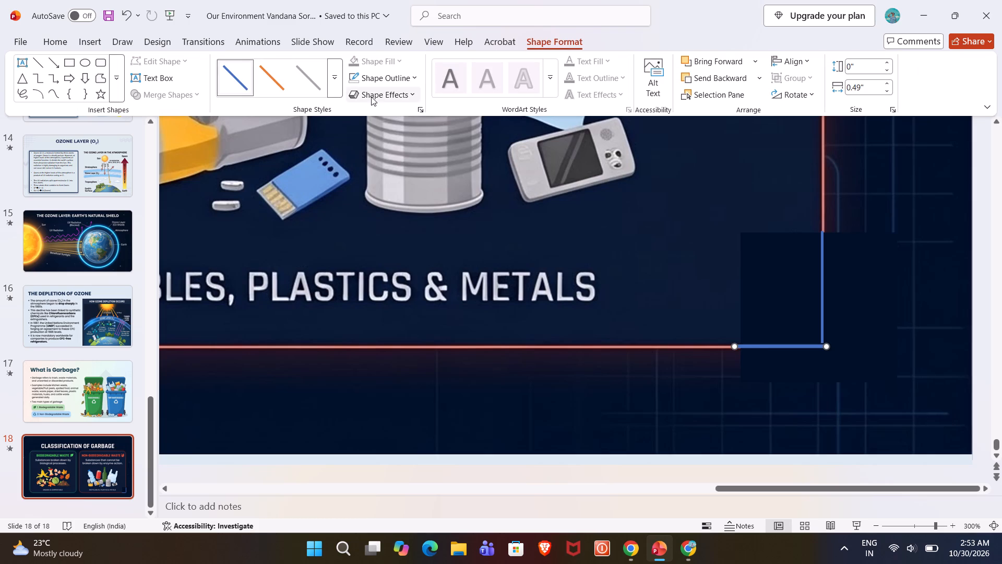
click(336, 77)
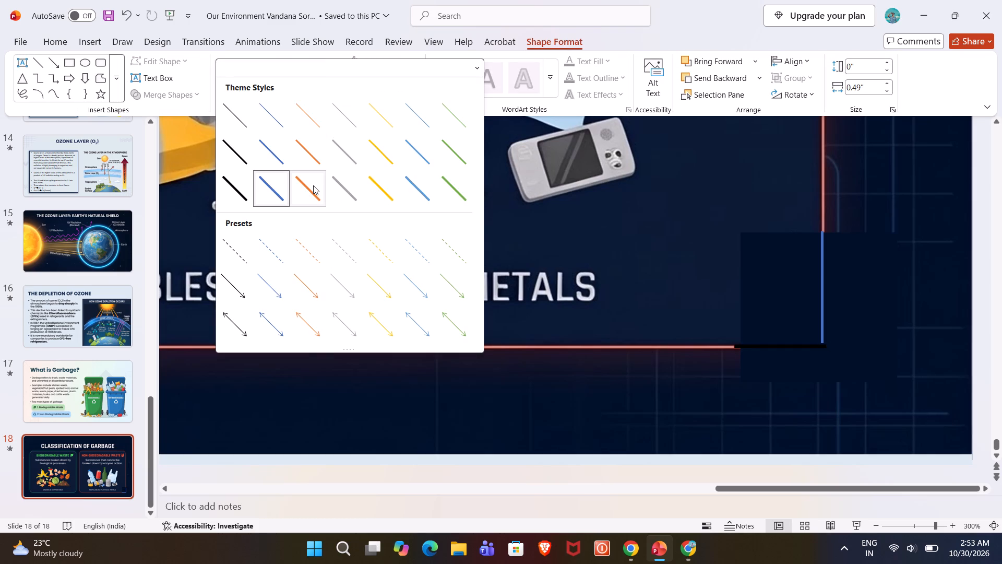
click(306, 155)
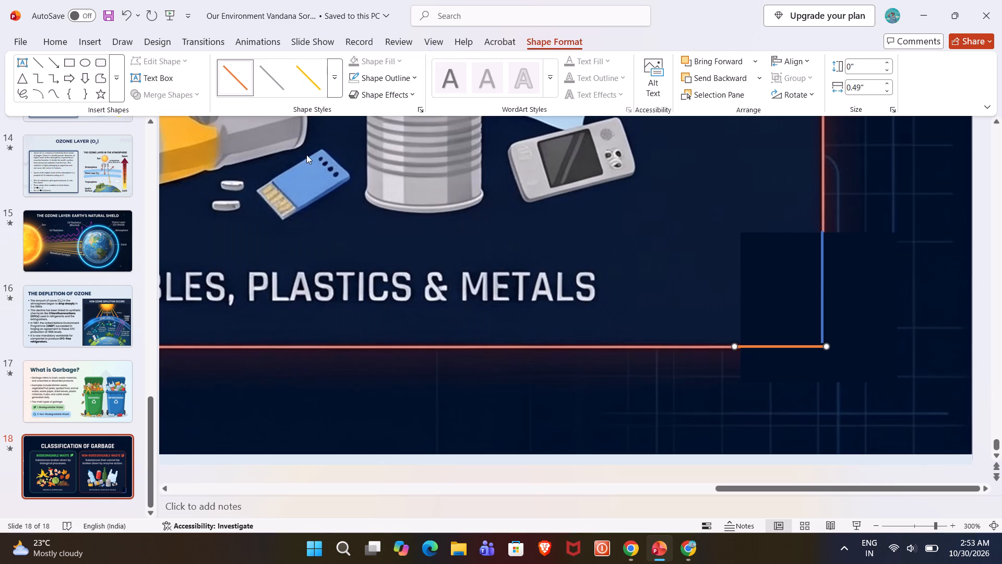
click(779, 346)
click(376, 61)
Delete the horizontal and vertical lines drawn over the navy patch on slide 18.
click(767, 350)
click(765, 348)
key(Delete)
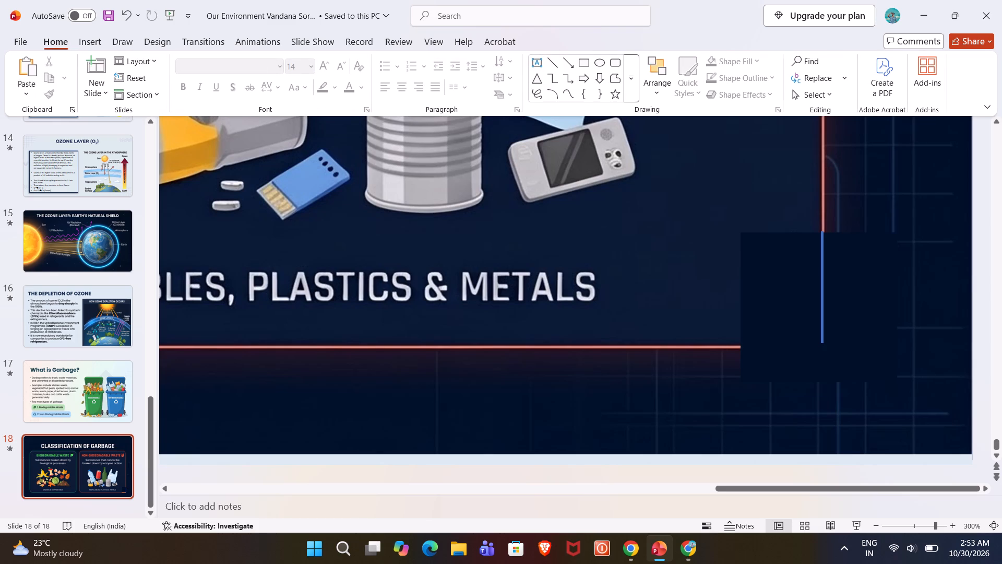
click(820, 284)
key(Delete)
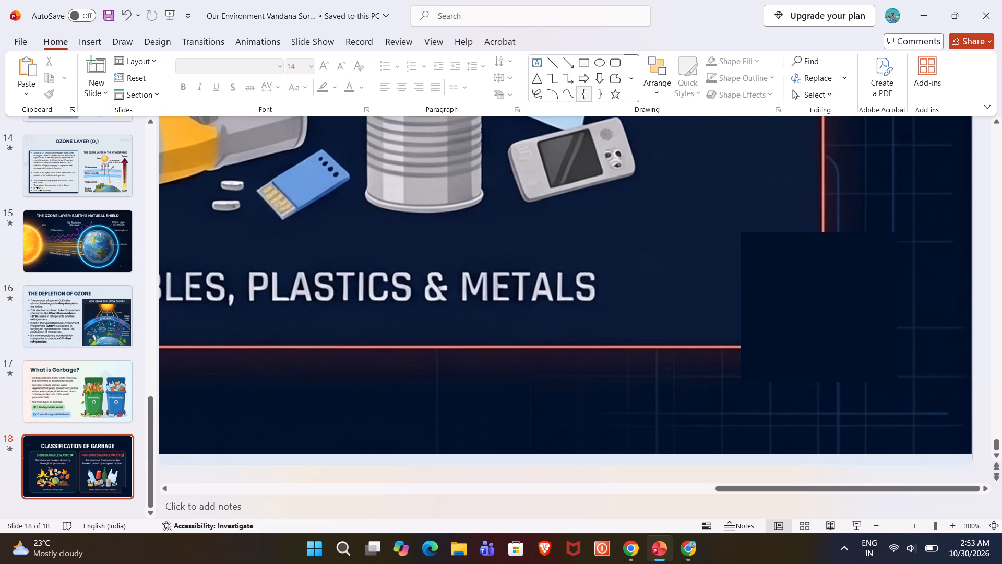
Insert the garbage classification image downloaded in Chrome onto slide 18, over the existing content.
ctrl+scroll(889, 373, down, 3)
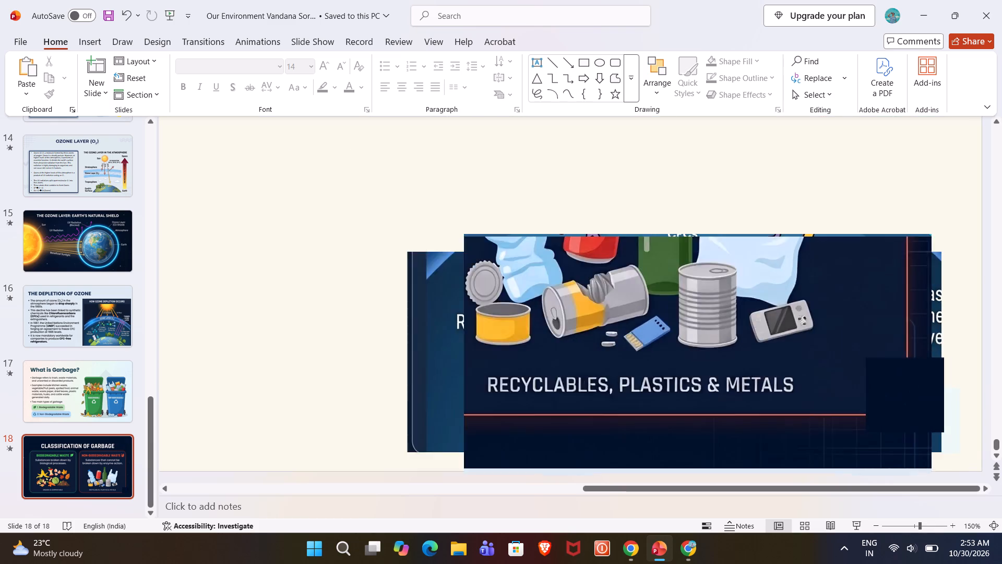
ctrl+scroll(888, 362, down, 1)
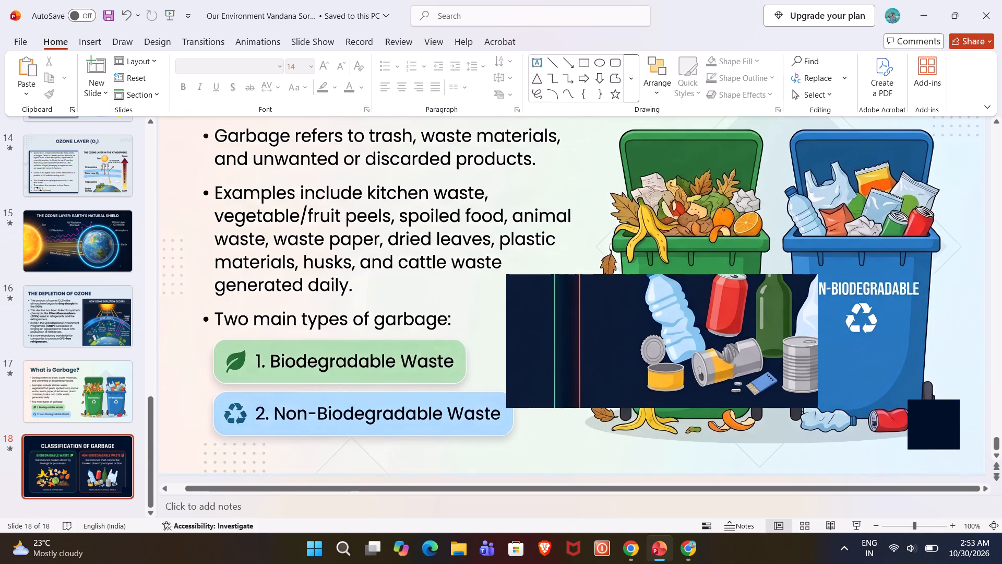
ctrl+scroll(870, 356, down, 1)
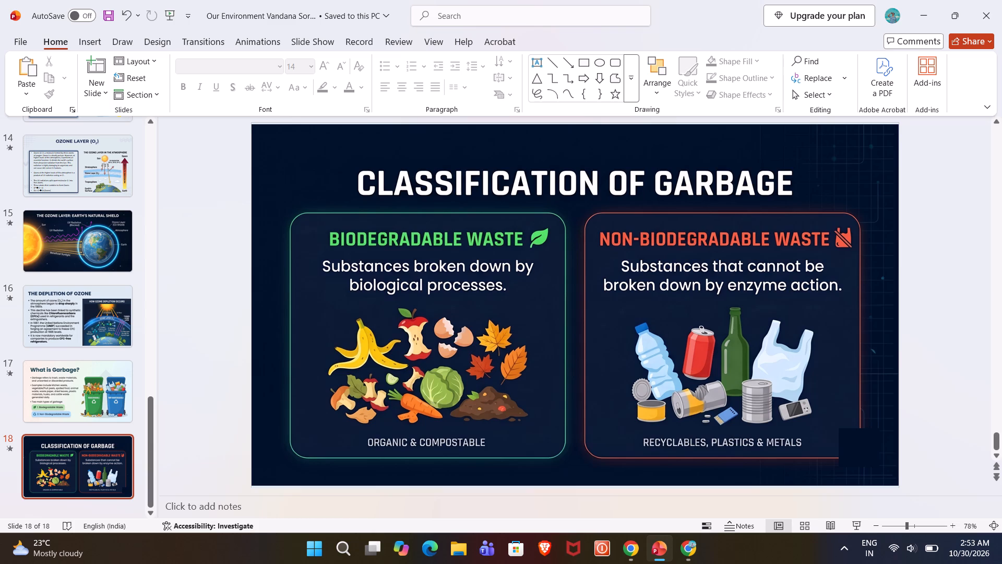
key(alt+Tab)
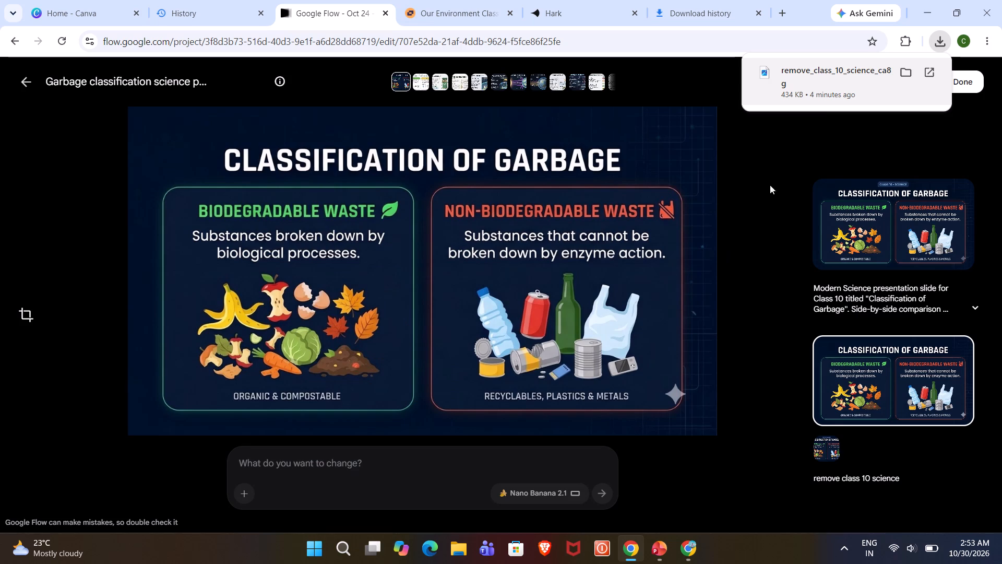
drag(817, 72, 492, 405)
key(alt+Tab)
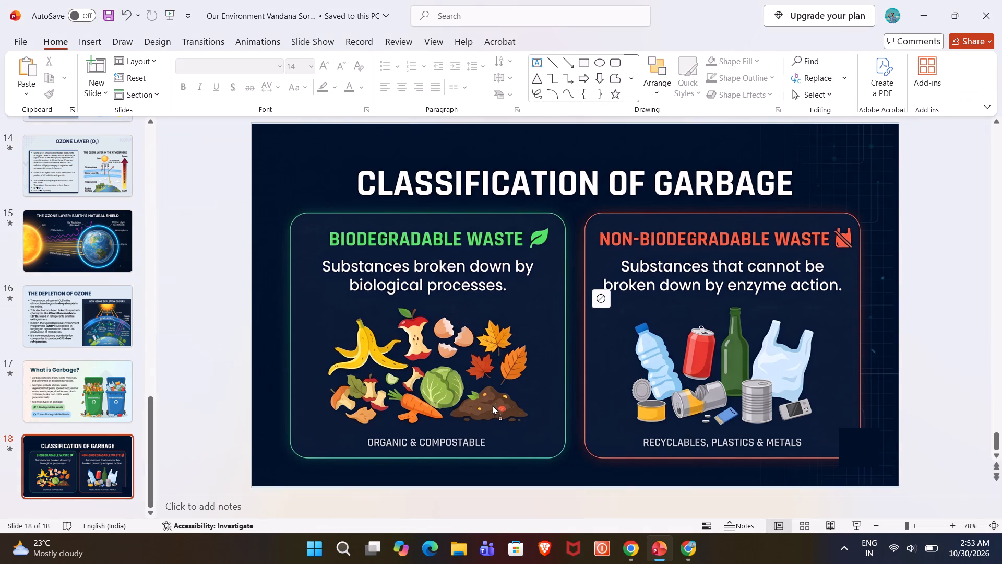
drag(492, 405, 493, 404)
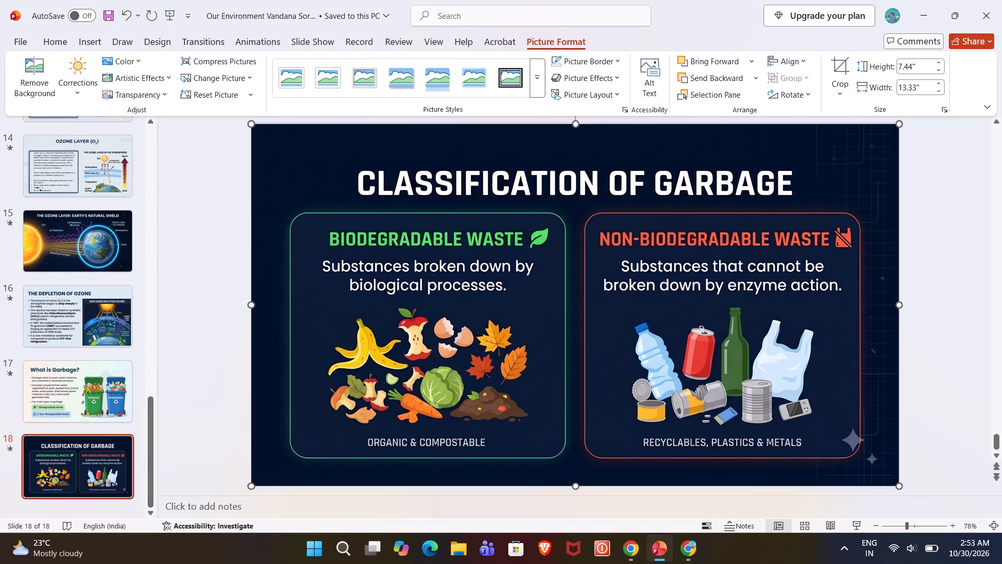
Crop the right part of the inserted image away, leaving it about 7.91" wide.
click(575, 123)
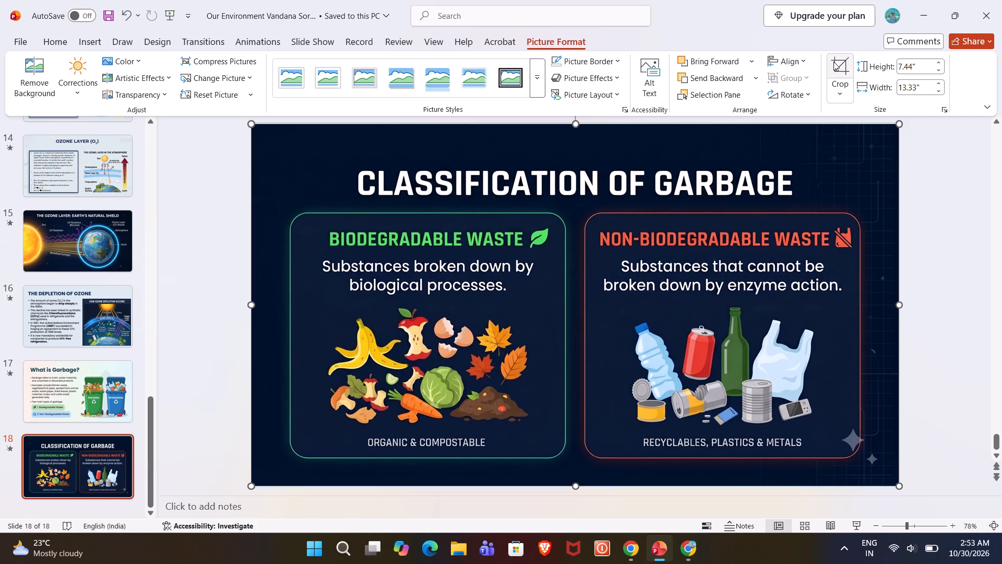
click(833, 62)
drag(898, 303, 895, 302)
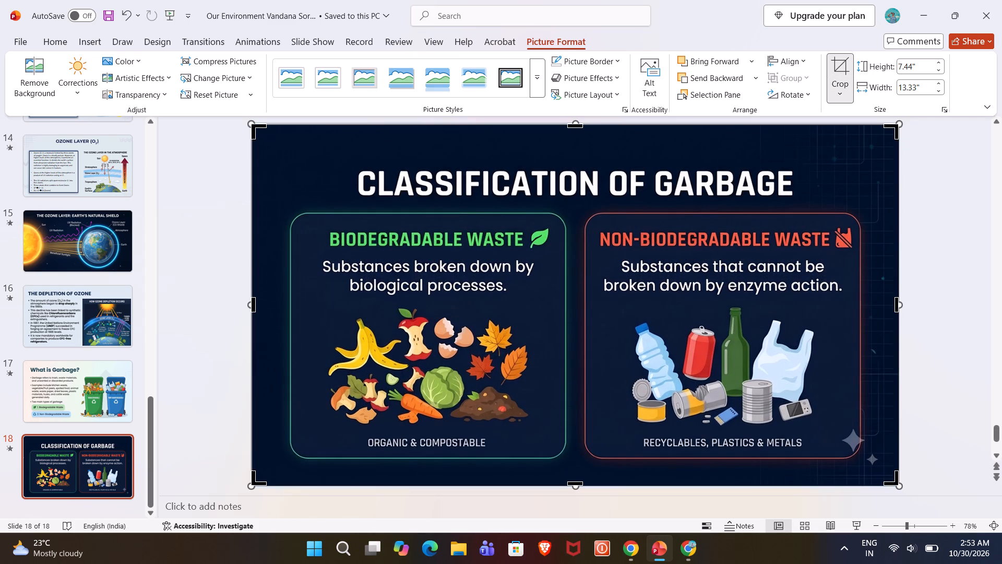
drag(895, 302, 639, 346)
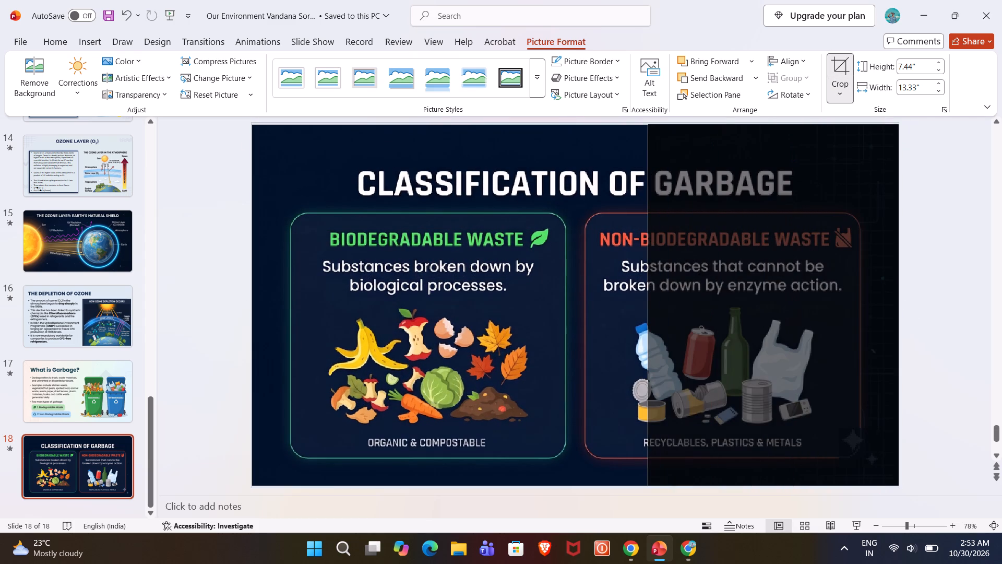
drag(639, 346, 636, 347)
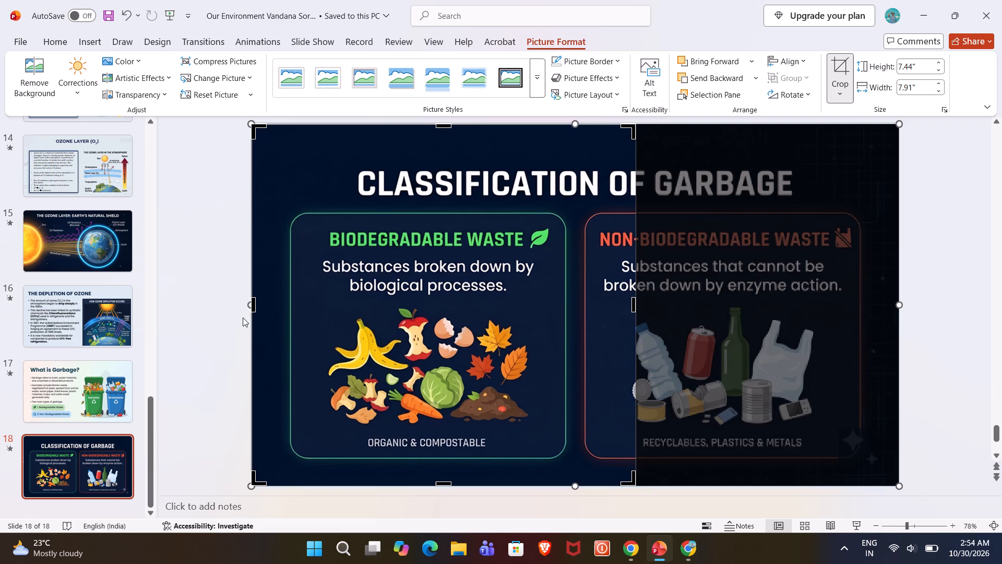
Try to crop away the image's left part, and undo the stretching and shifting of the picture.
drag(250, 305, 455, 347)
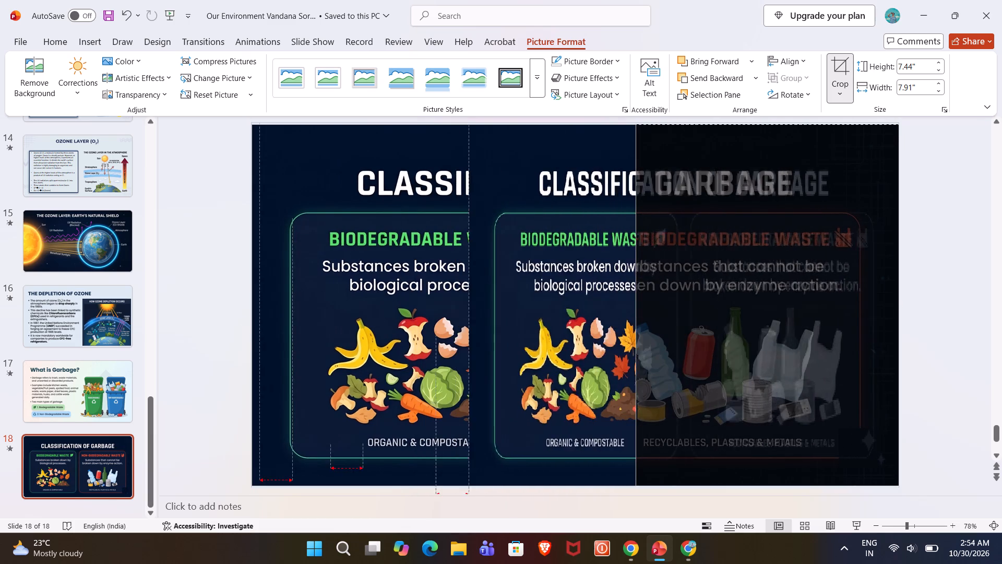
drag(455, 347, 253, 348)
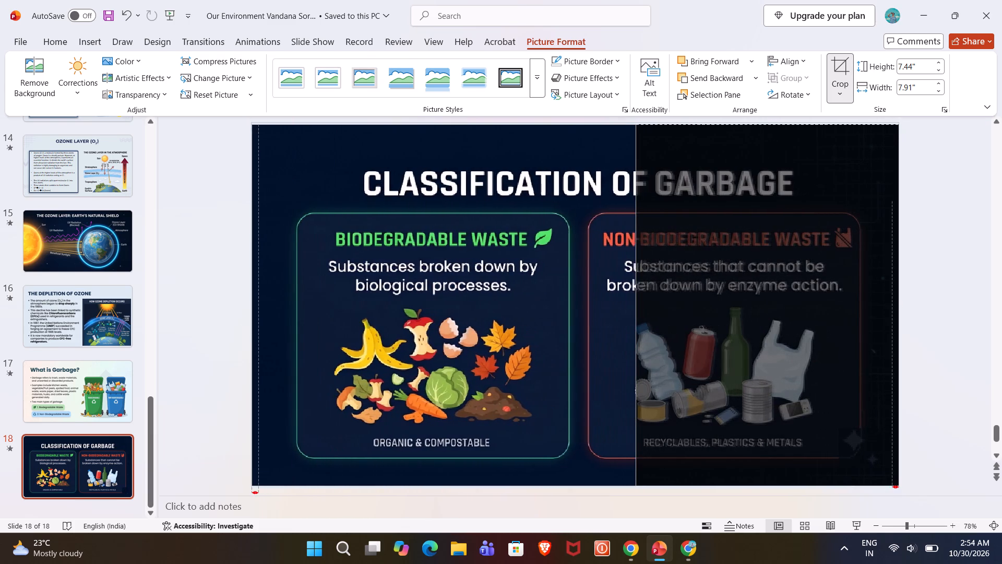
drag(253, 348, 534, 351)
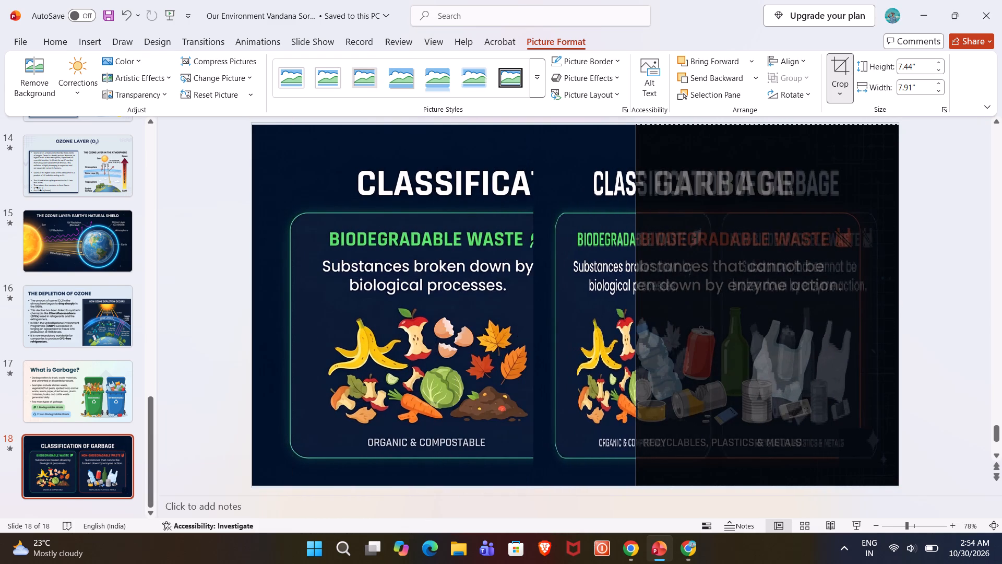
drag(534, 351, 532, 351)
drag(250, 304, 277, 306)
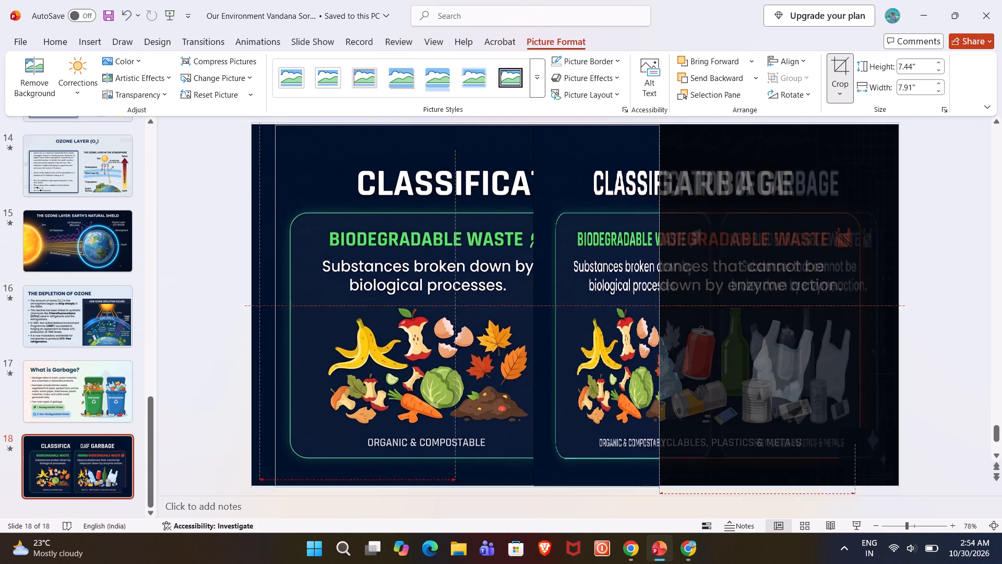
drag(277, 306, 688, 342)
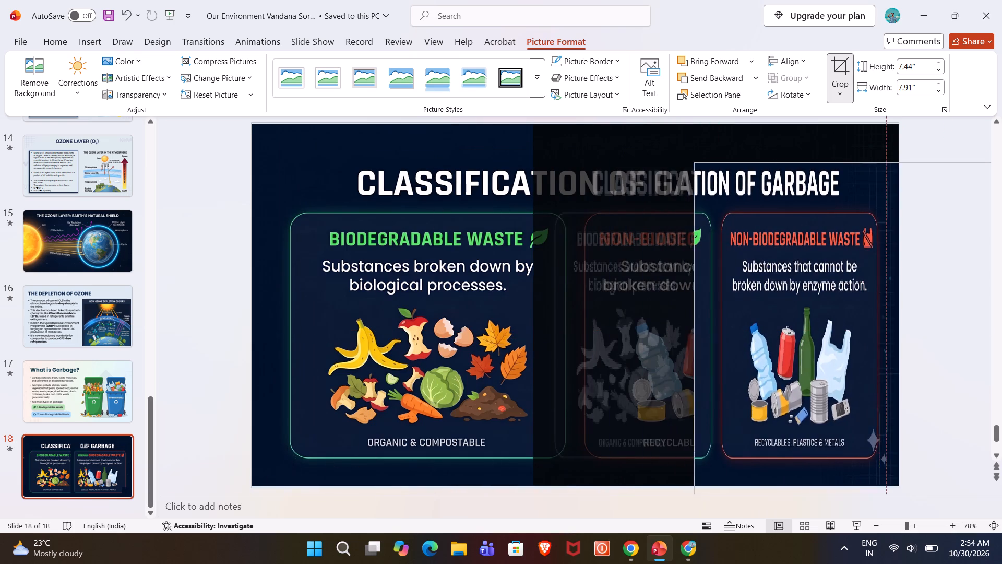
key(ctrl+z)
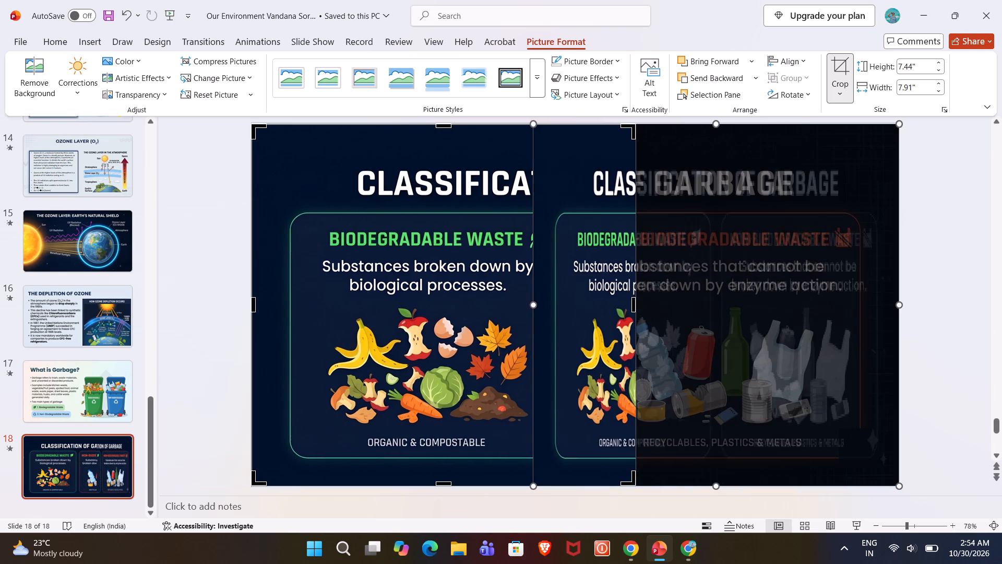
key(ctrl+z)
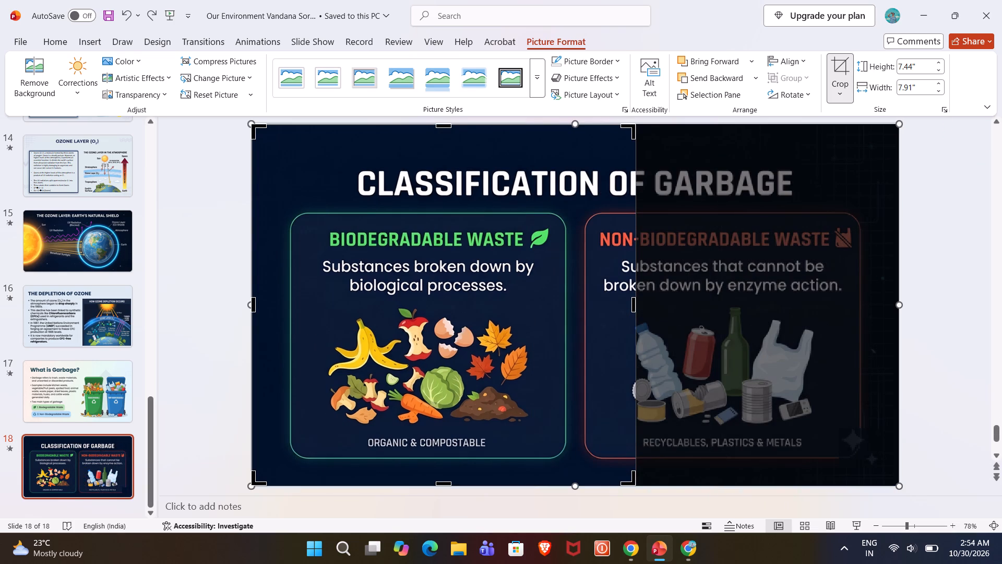
Crop the image to the red card's lower-left border corner, about 3.01" high and 0.95" wide.
drag(254, 303, 580, 315)
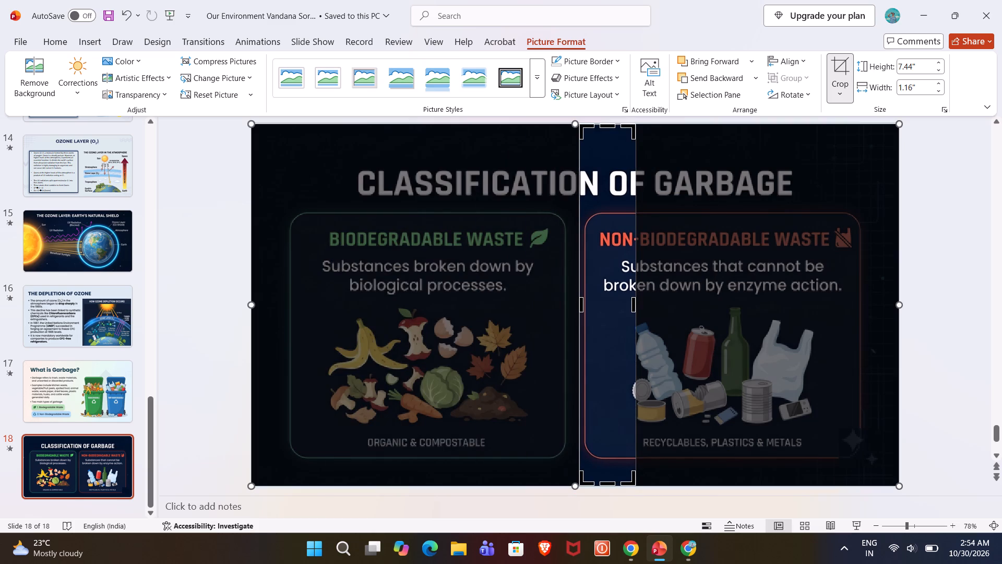
drag(611, 125, 611, 218)
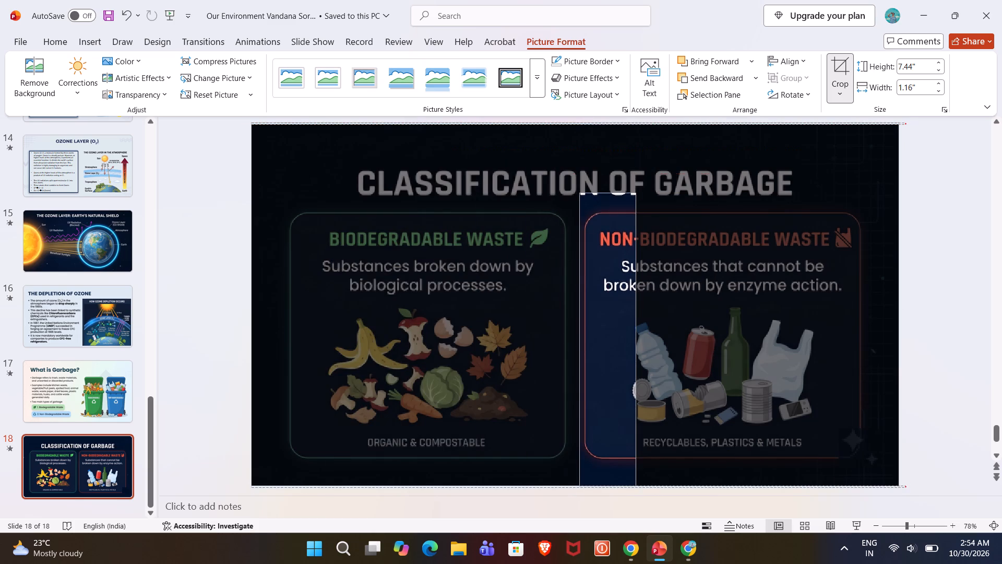
drag(611, 218, 612, 321)
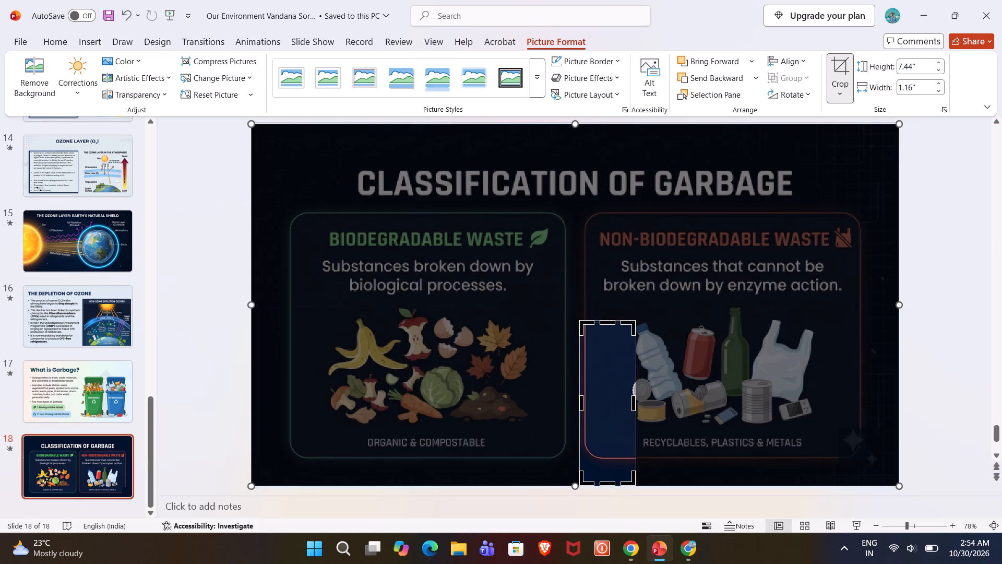
drag(633, 406, 626, 405)
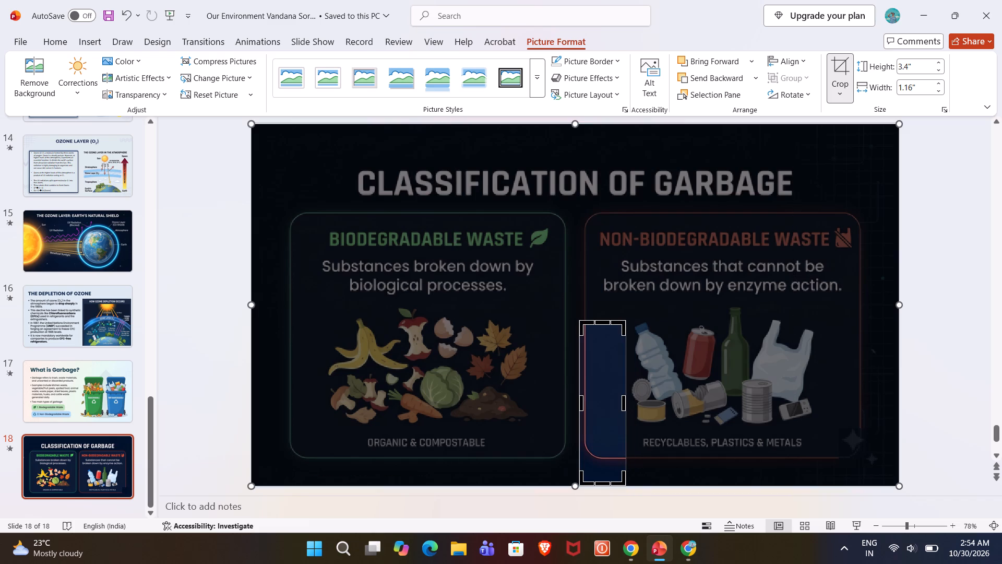
drag(602, 482, 602, 467)
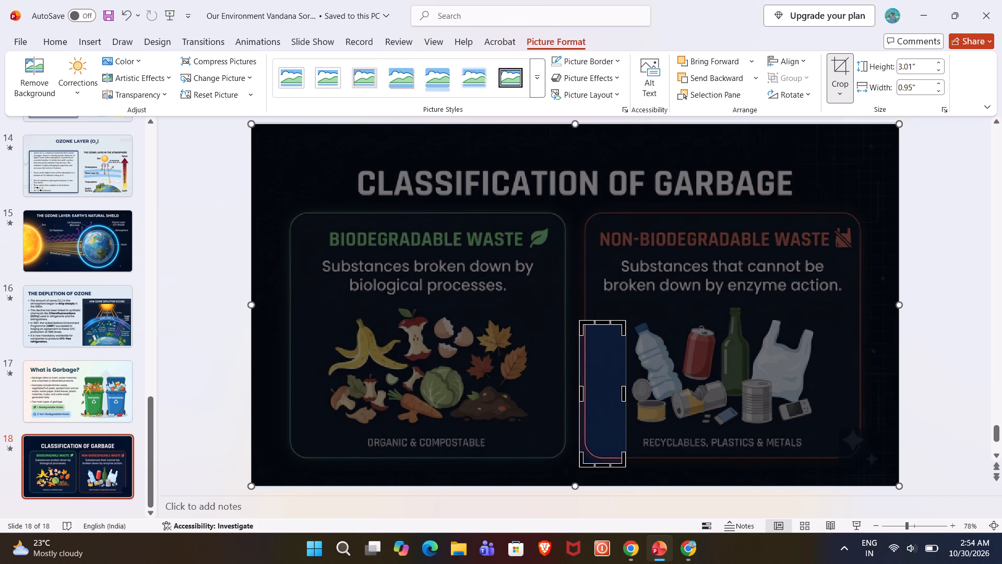
key(Return)
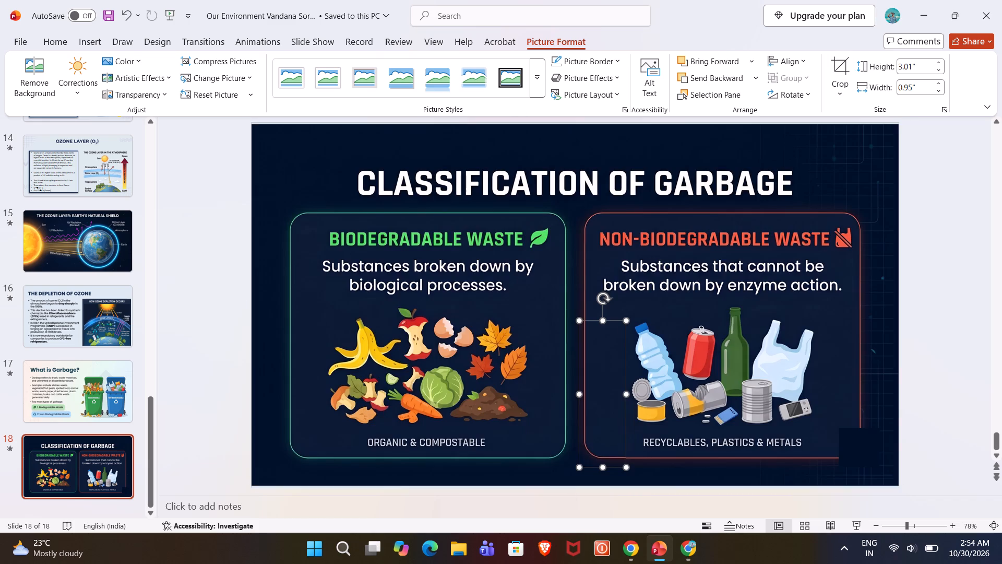
Rotate the cropped border corner piece by 180°.
drag(605, 296, 628, 489)
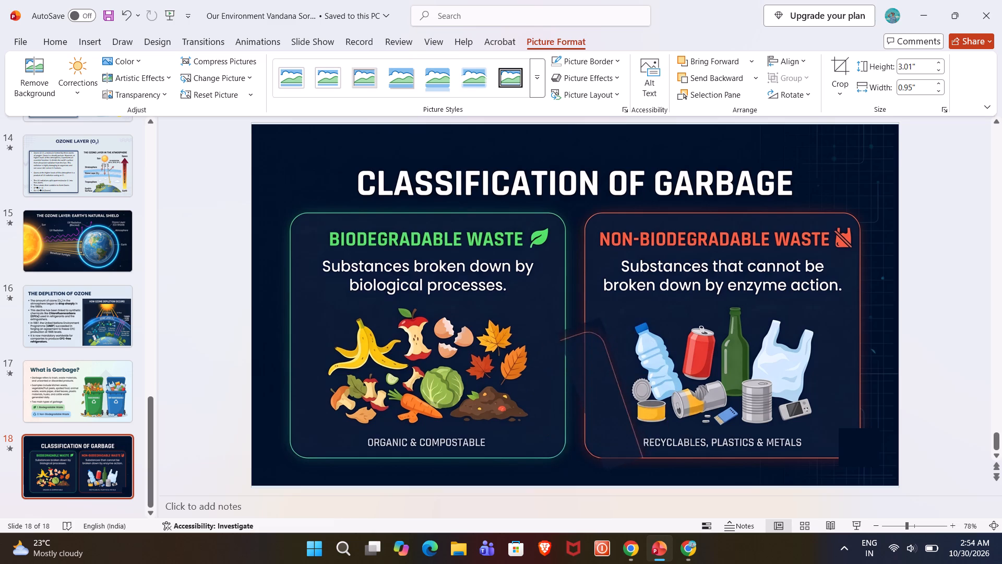
drag(628, 489, 602, 482)
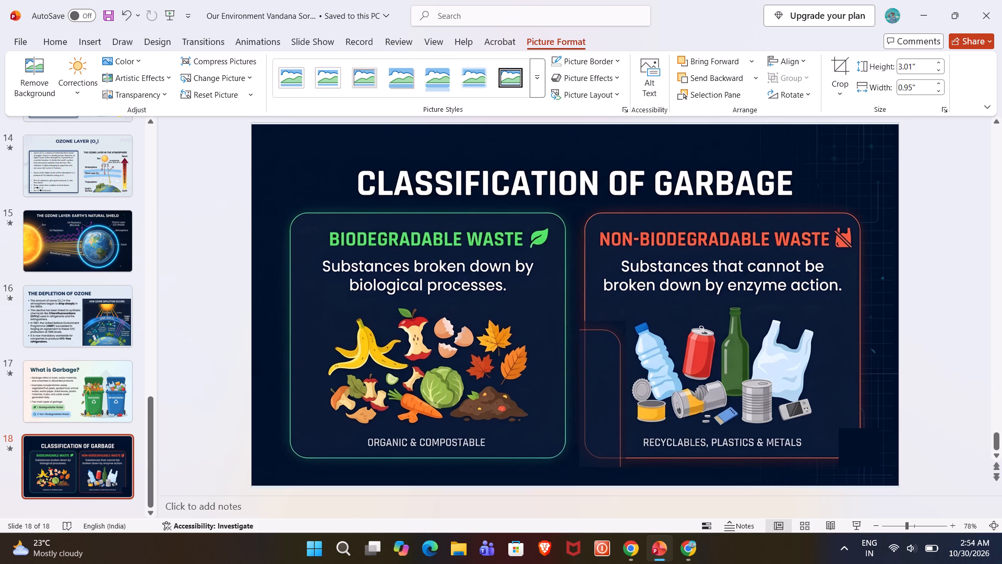
drag(602, 482, 598, 483)
Rotate the border corner piece a further 90° clockwise so its rounded corner matches the red card's lower-right corner.
drag(623, 355, 722, 379)
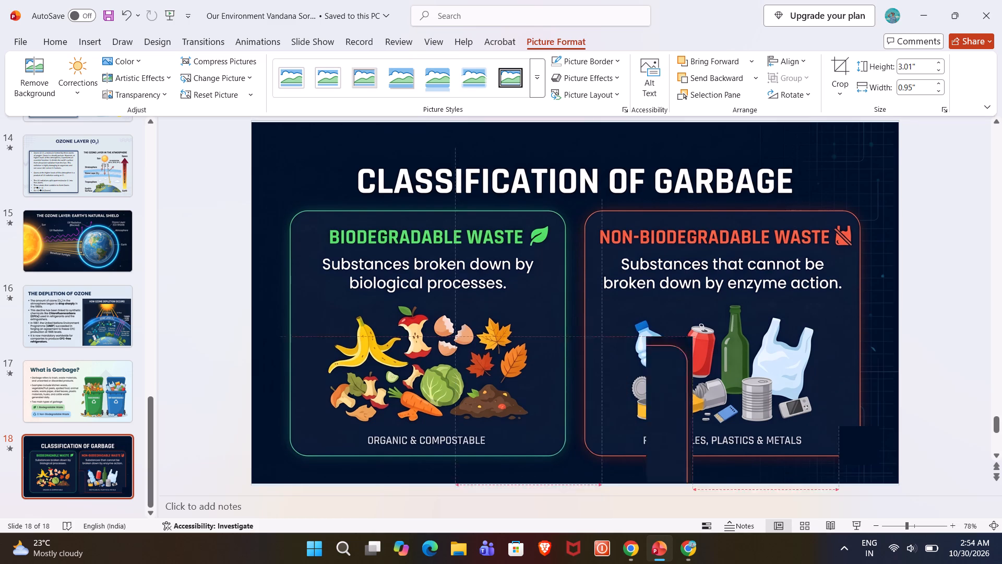
drag(722, 379, 778, 363)
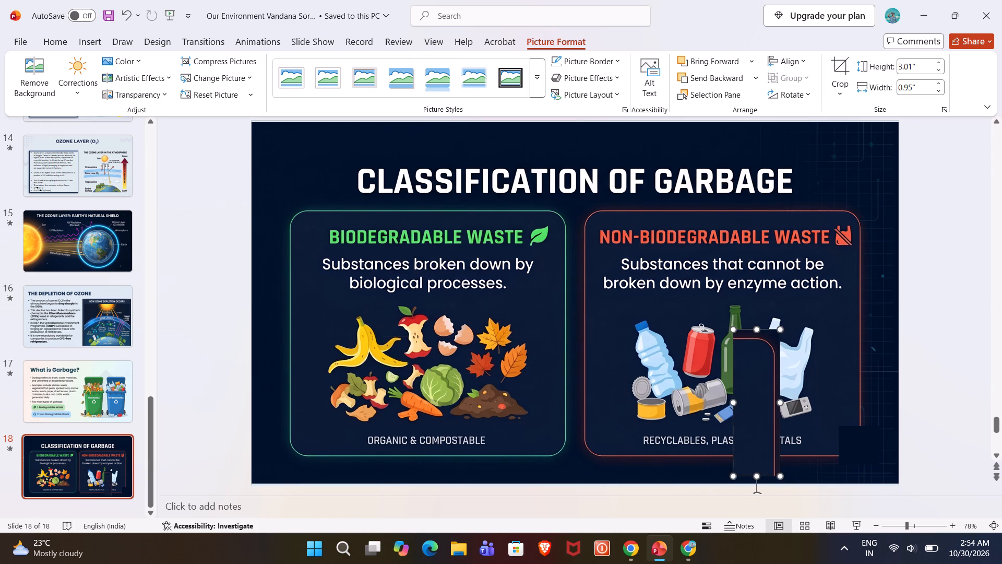
drag(753, 489, 744, 484)
click(759, 384)
drag(757, 363, 755, 313)
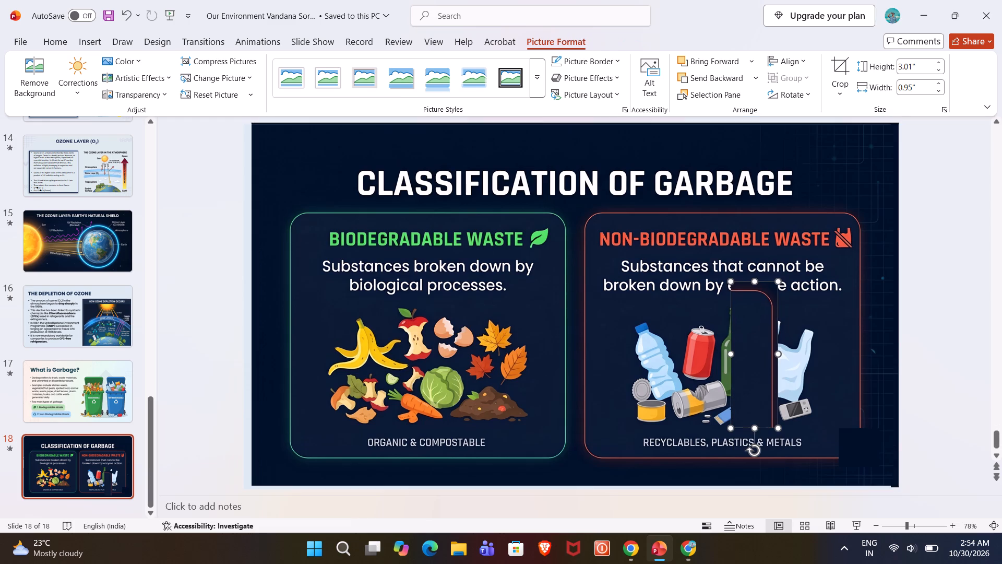
drag(751, 451, 652, 357)
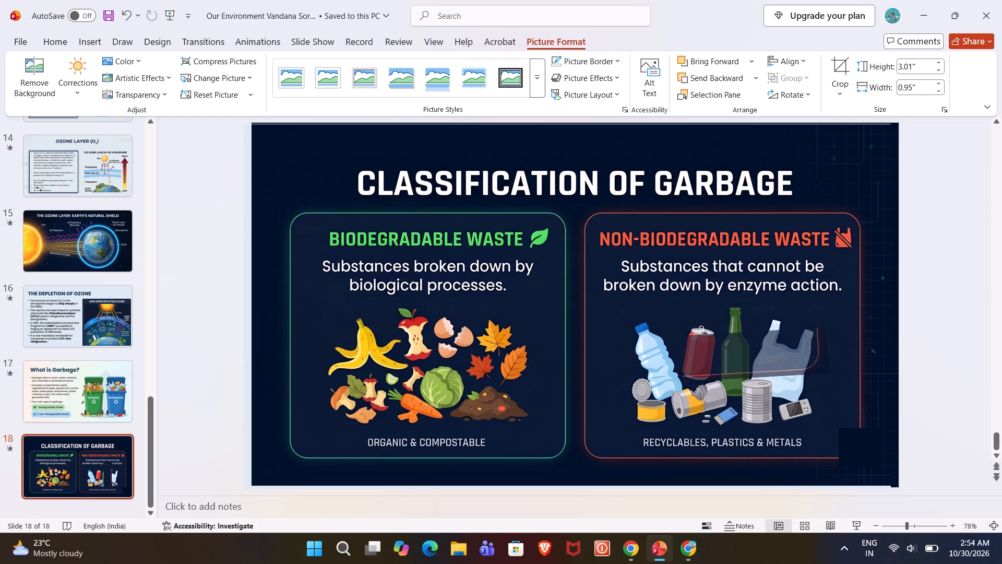
drag(652, 357, 647, 348)
Move the rotated piece near the red card's lower-right corner and shorten its long side to about 0.75".
drag(746, 359, 749, 359)
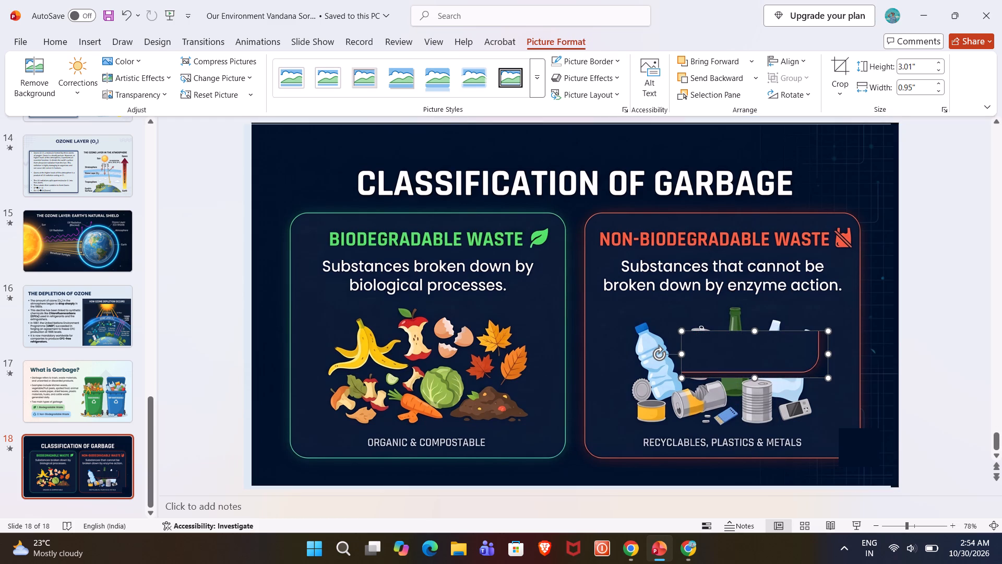
drag(749, 359, 823, 450)
drag(758, 443, 830, 448)
drag(875, 448, 874, 448)
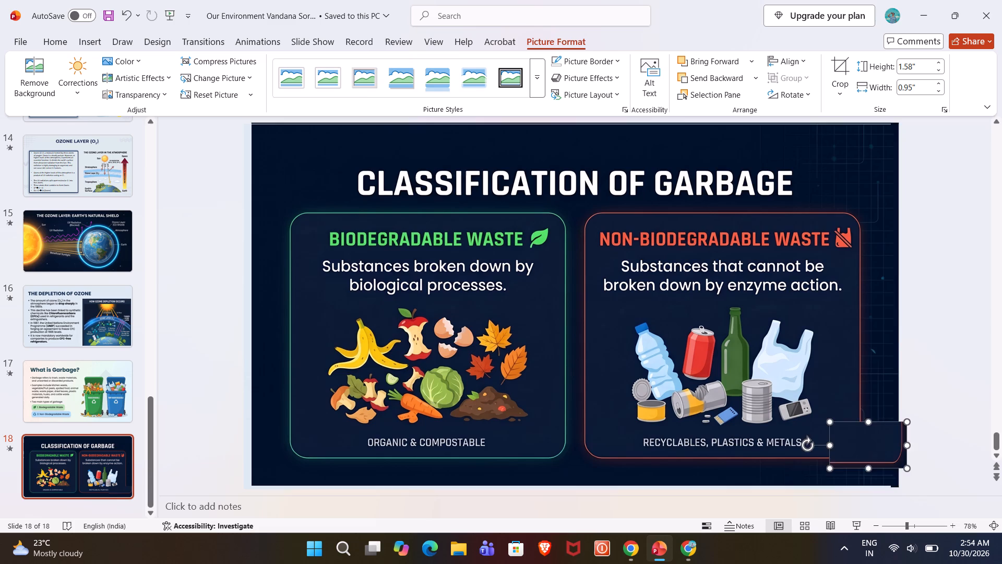
drag(874, 448, 853, 444)
drag(807, 441, 846, 440)
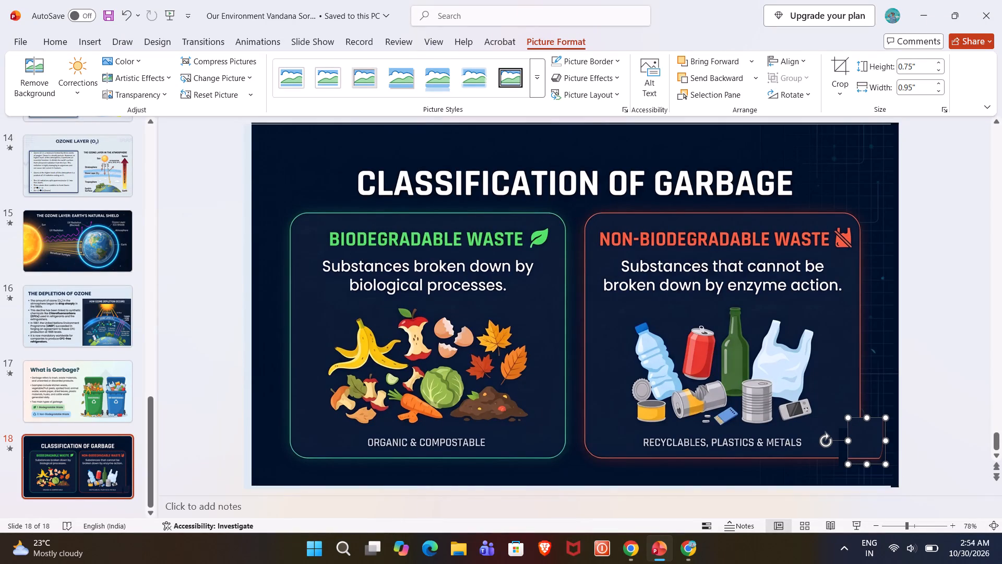
Align the piece with the red card's lower-right border and stretch its height to about 0.79".
drag(865, 442, 842, 440)
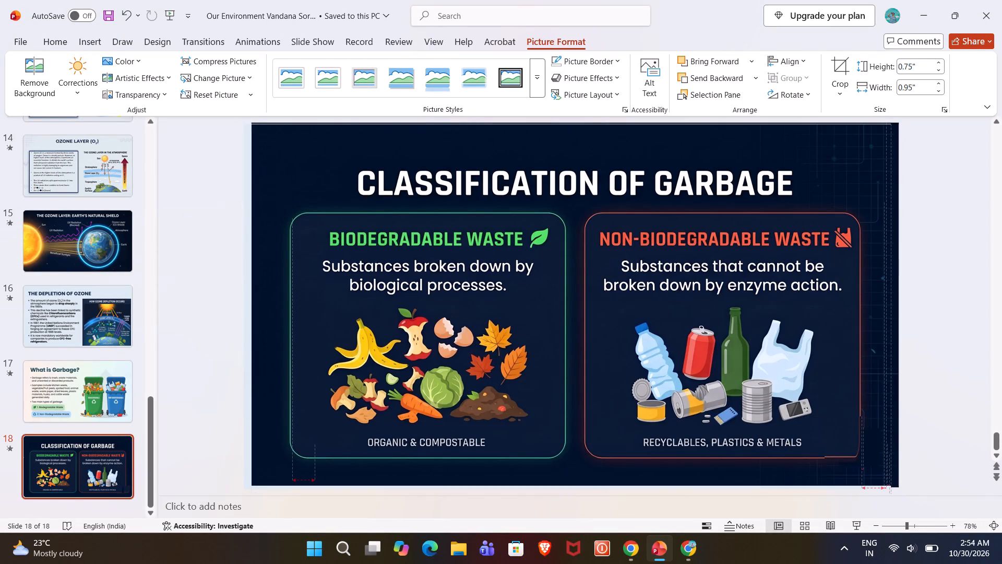
drag(842, 440, 842, 443)
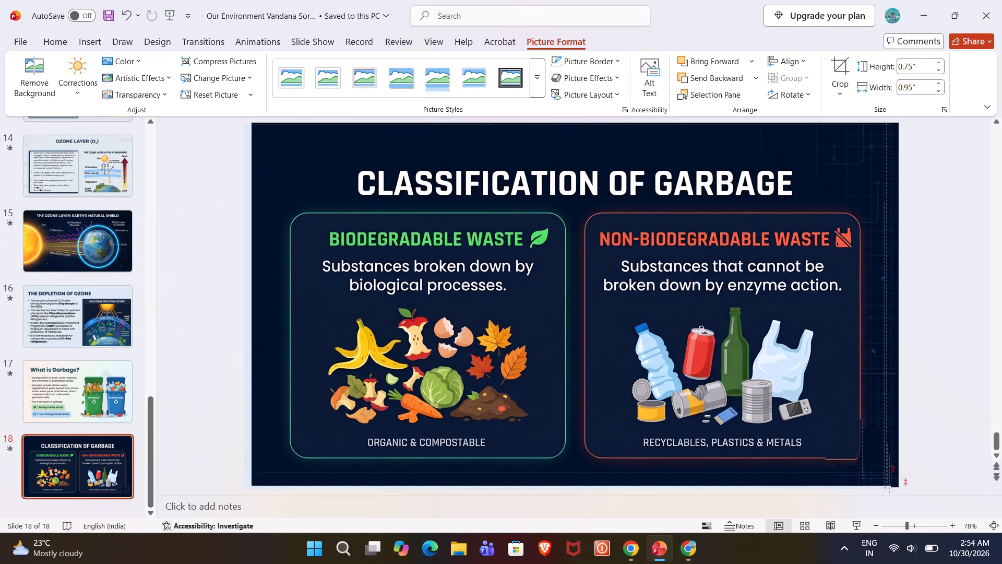
drag(842, 443, 840, 441)
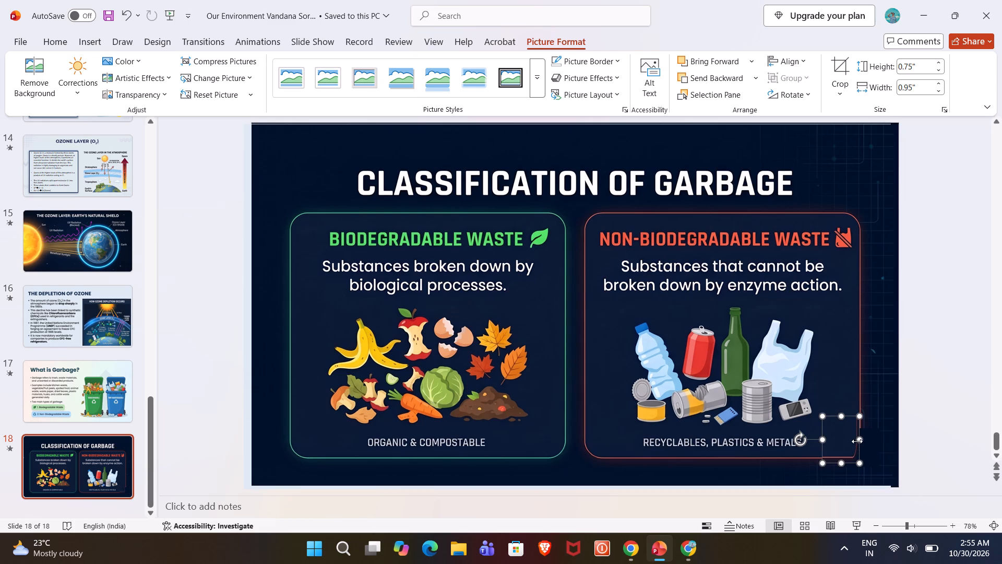
click(857, 441)
click(942, 415)
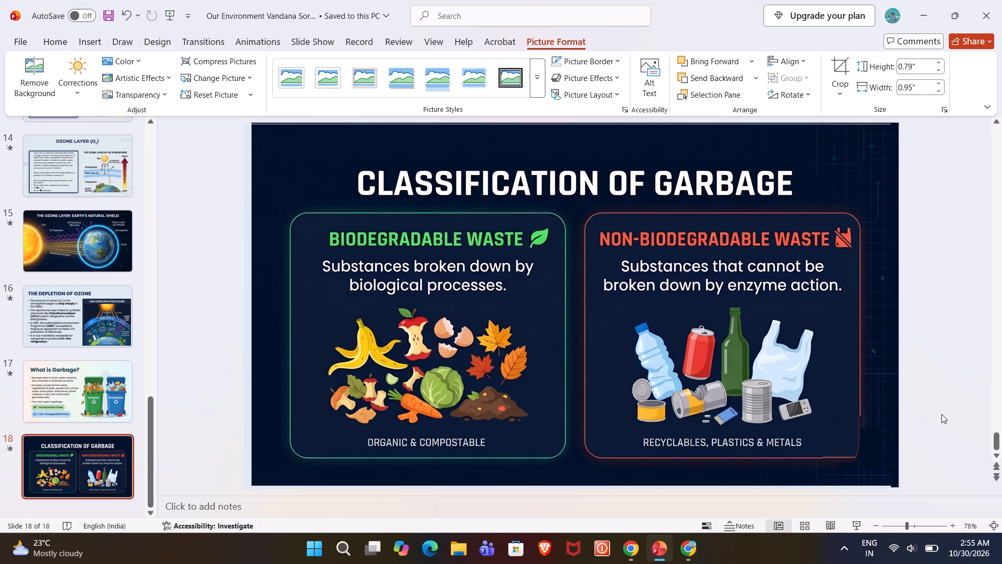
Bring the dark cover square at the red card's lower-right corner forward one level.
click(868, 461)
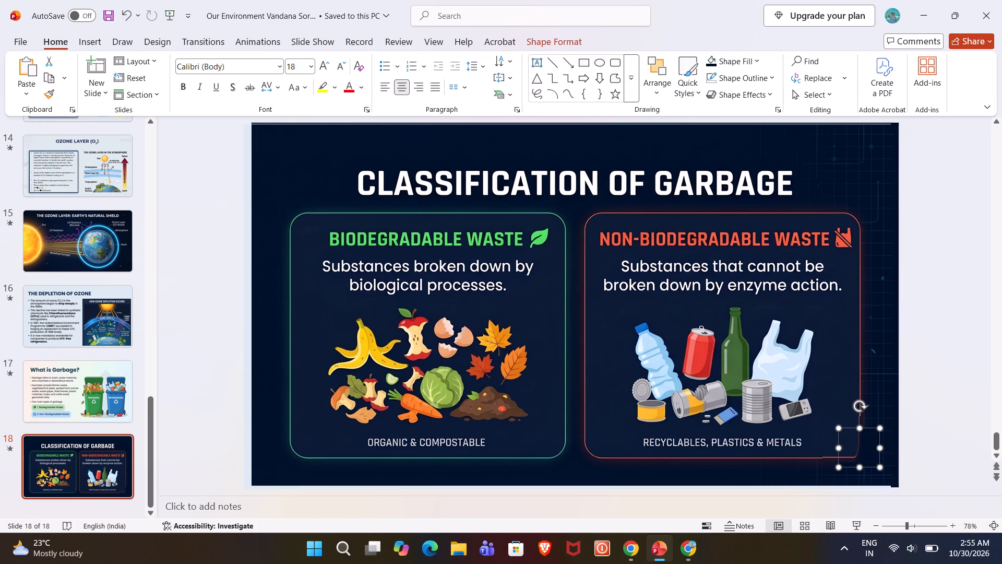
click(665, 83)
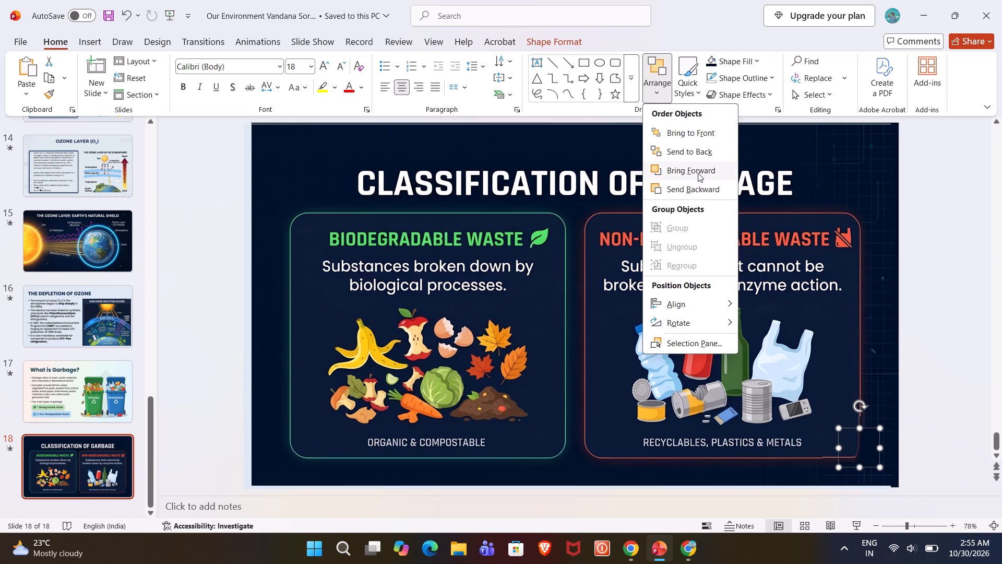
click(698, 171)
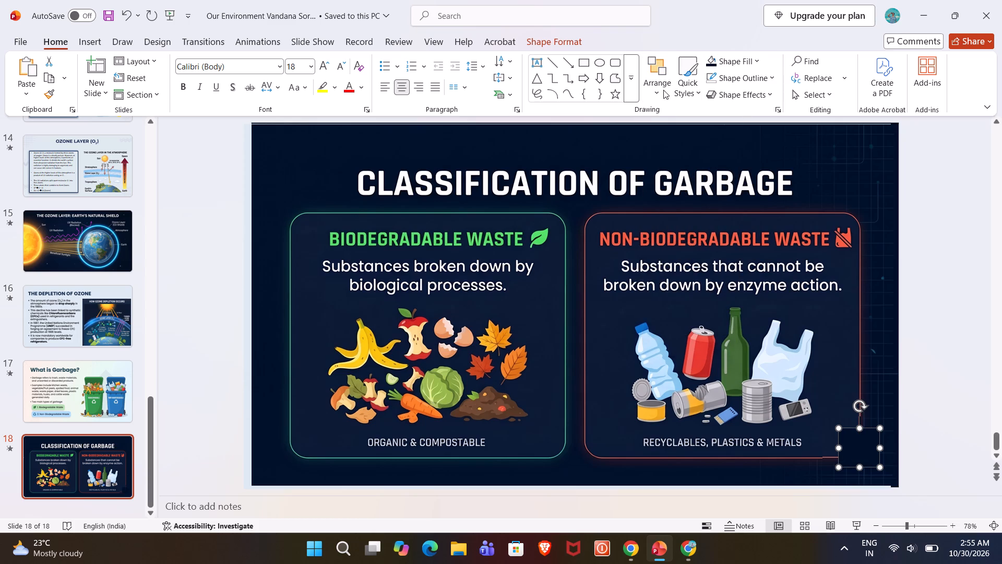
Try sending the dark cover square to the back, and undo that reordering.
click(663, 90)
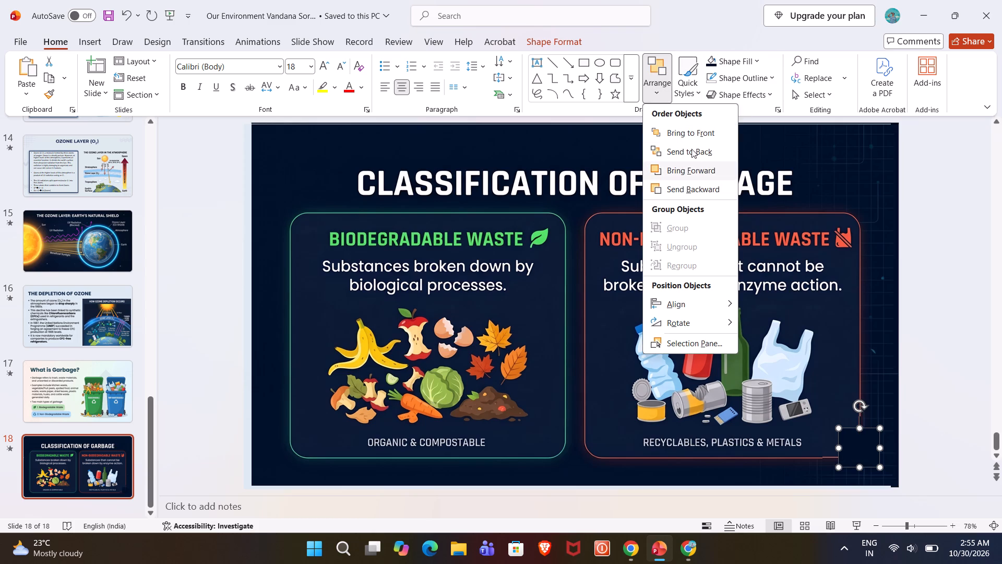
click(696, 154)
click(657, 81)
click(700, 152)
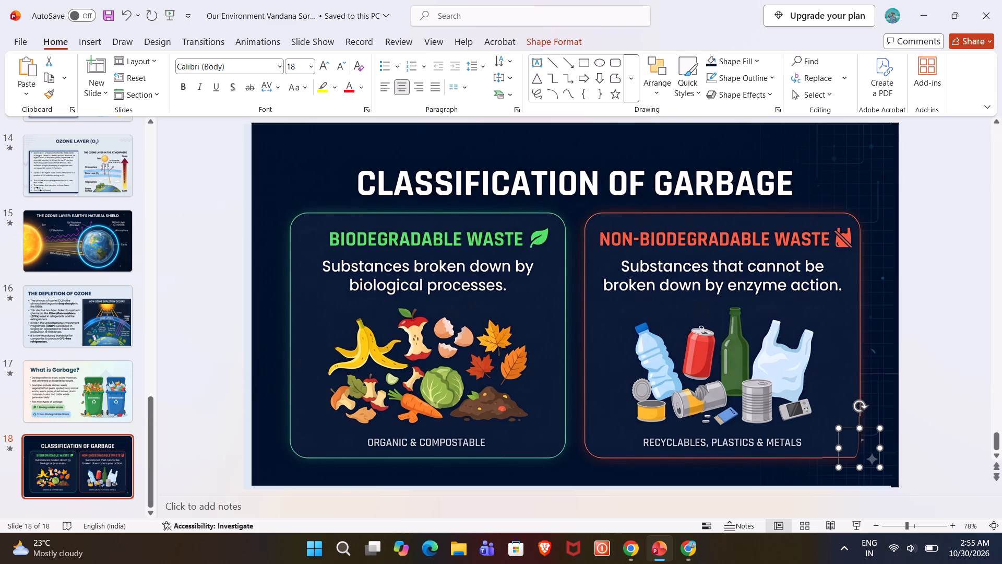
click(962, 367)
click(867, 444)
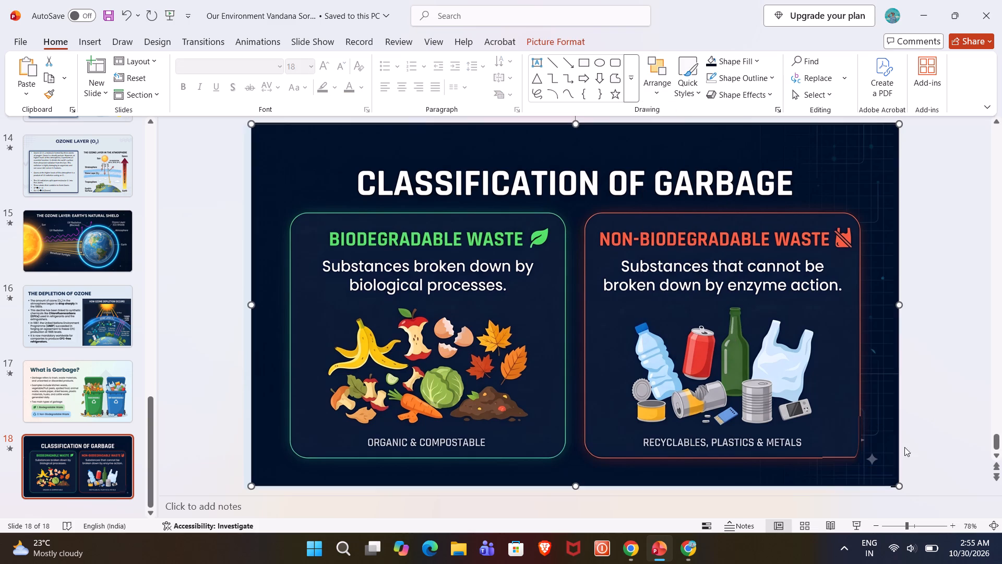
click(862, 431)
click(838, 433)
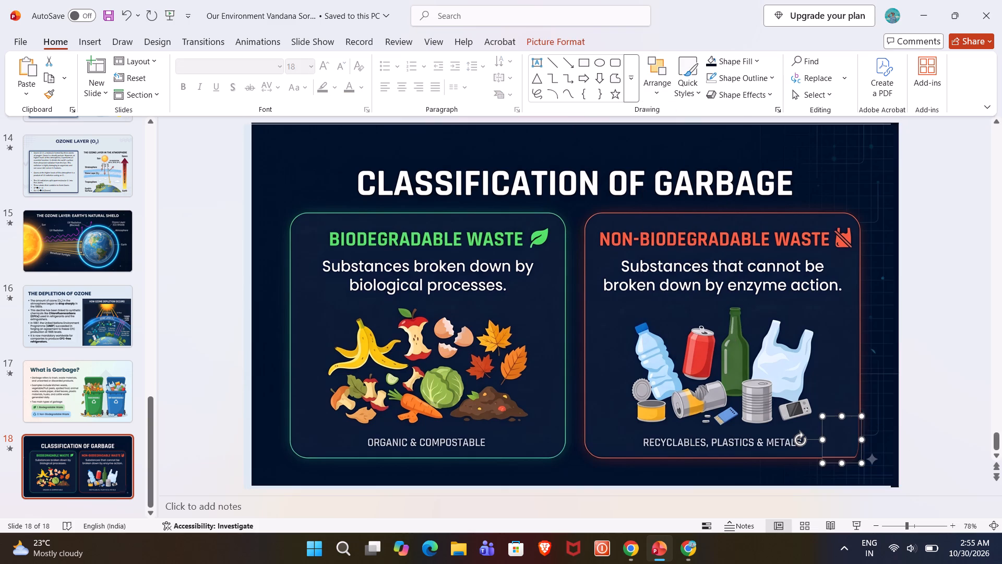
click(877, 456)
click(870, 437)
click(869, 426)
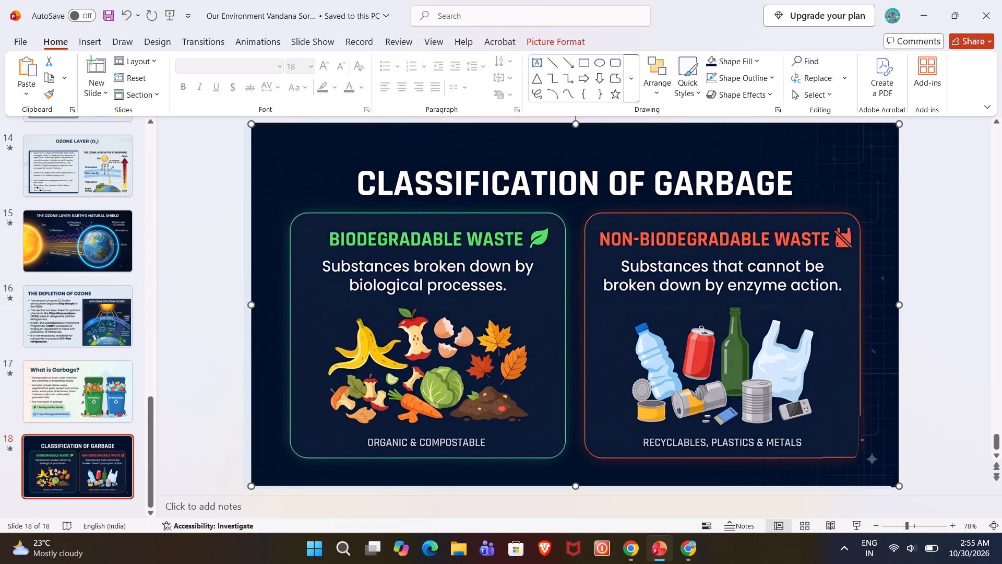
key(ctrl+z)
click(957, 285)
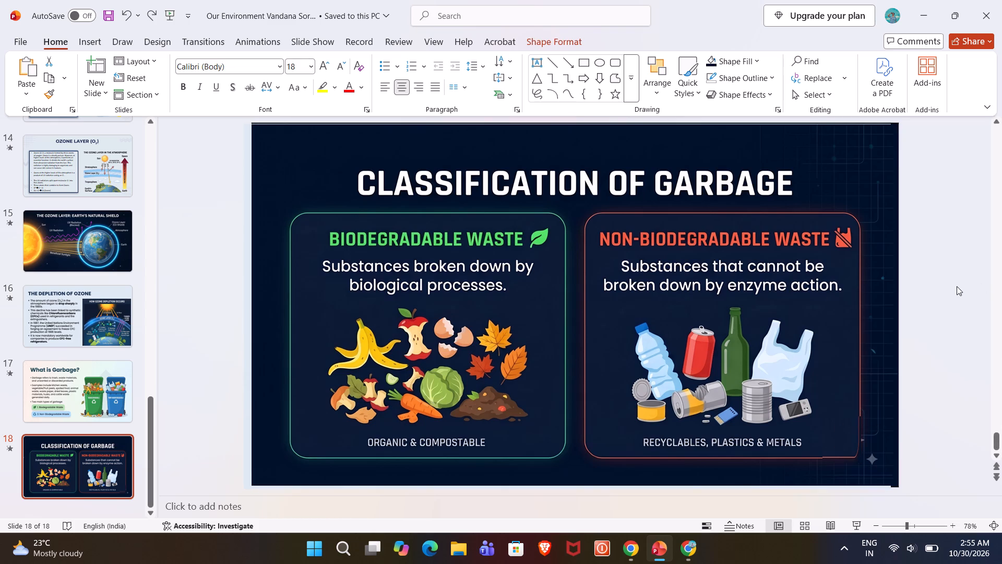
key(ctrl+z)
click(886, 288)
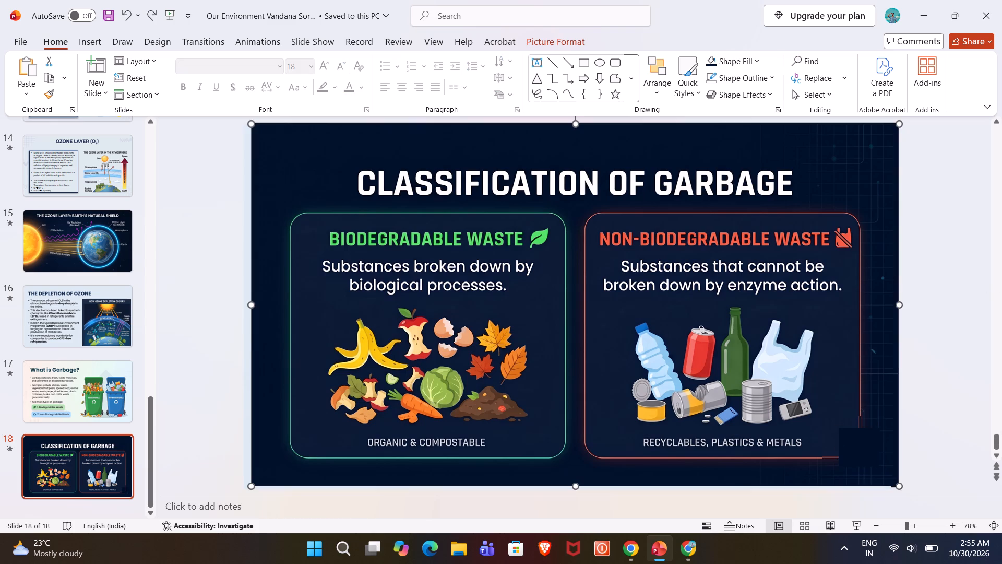
Bring the border corner piece to the front, above the dark cover square.
click(827, 443)
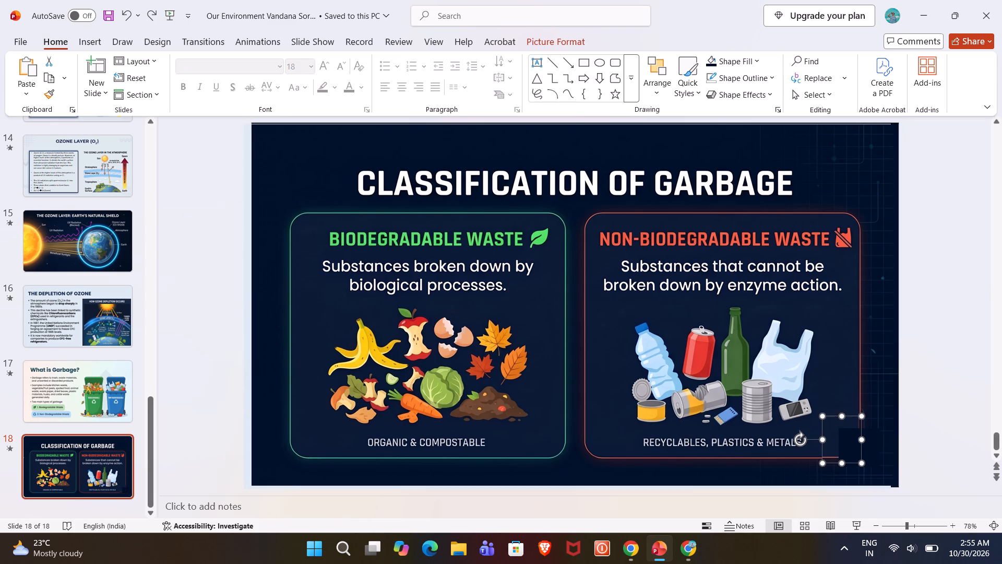
click(653, 89)
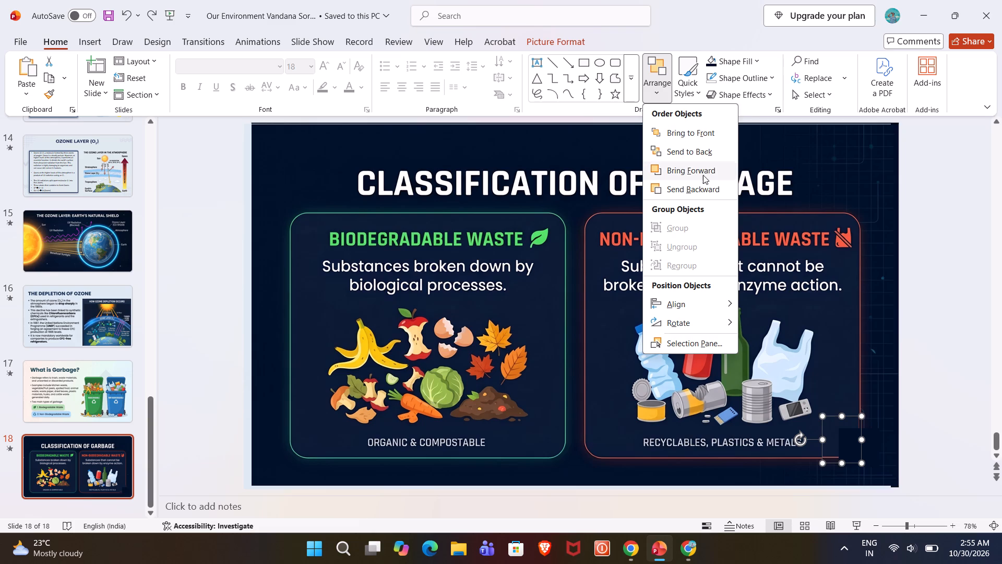
click(698, 132)
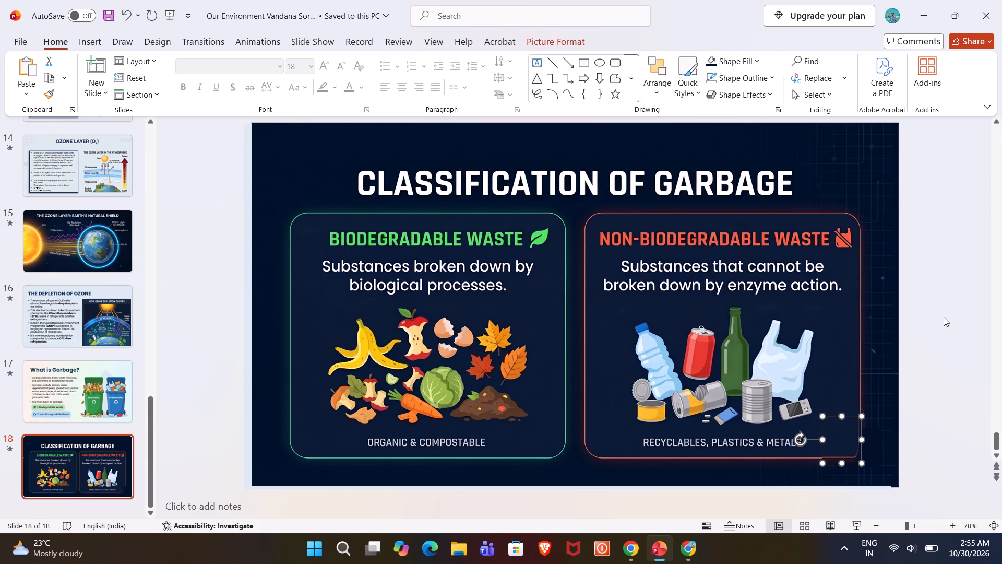
click(956, 322)
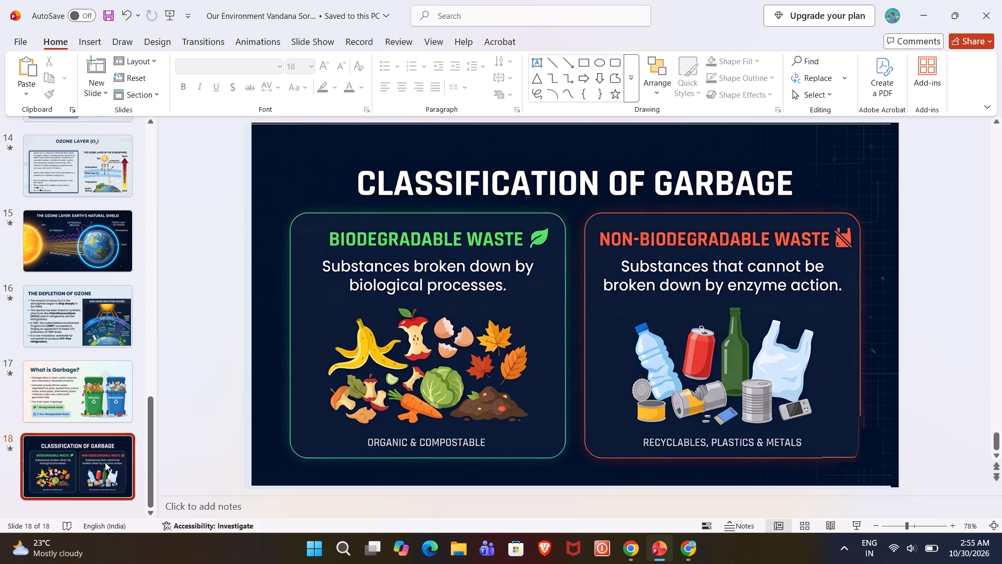
Duplicate slide 18, "Classification of Garbage".
scroll(140, 434, down, 2)
click(93, 441)
key(ctrl+d)
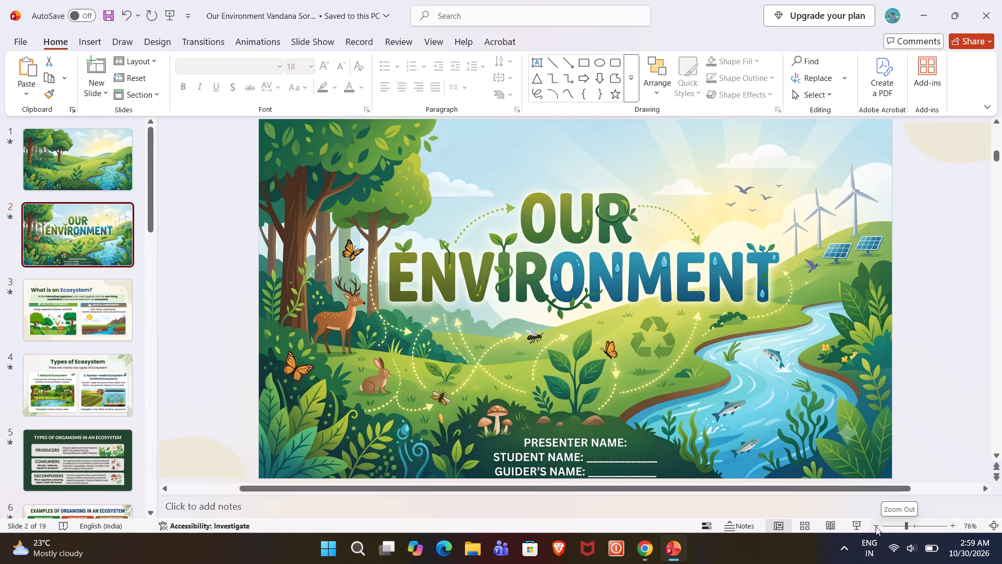
click(857, 530)
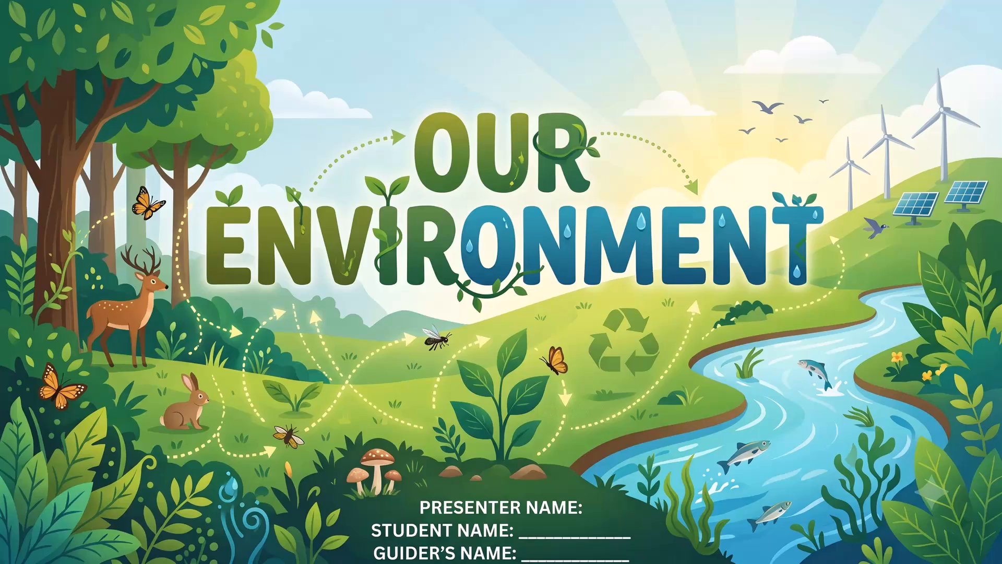
key(Right)
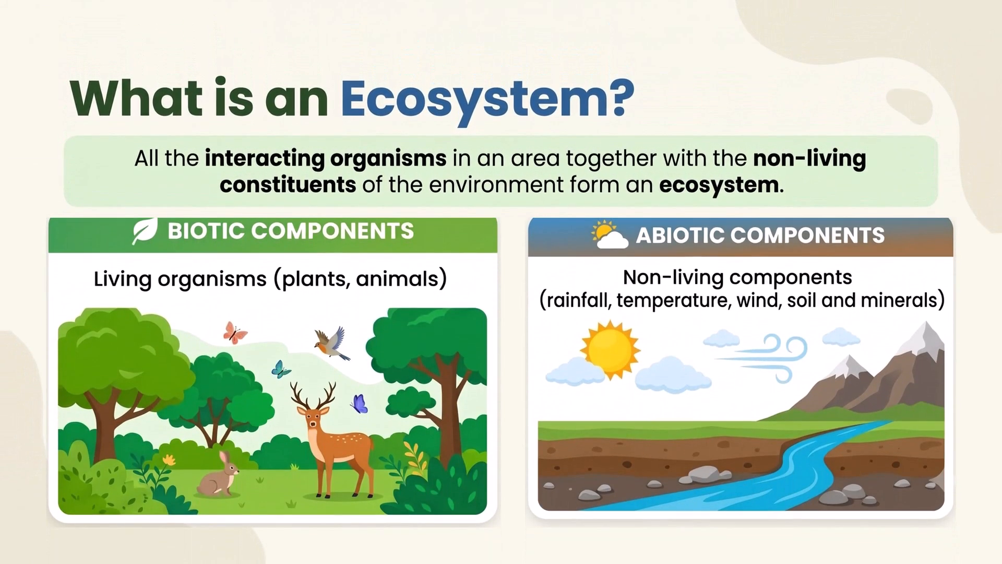
key(Right)
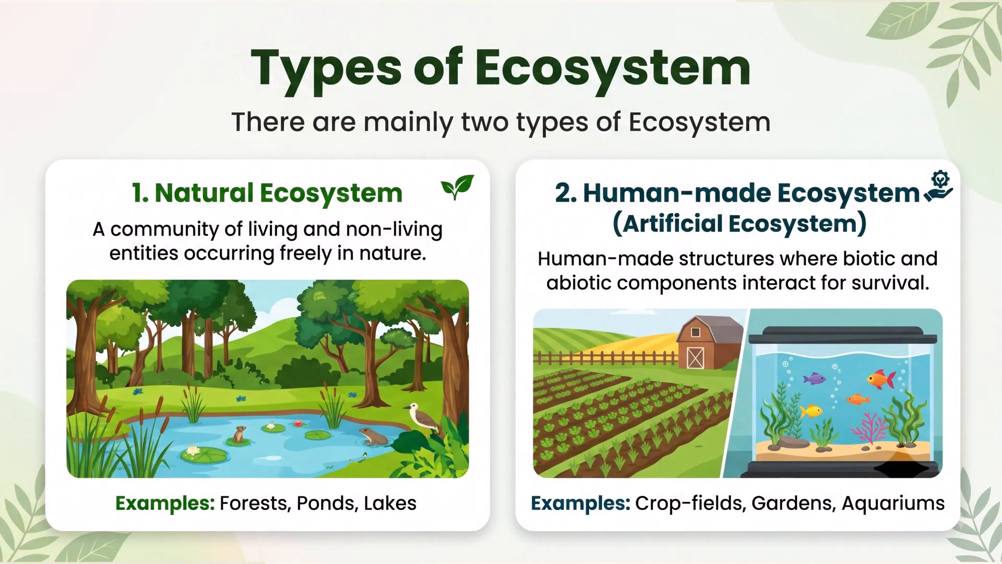
key(Right)
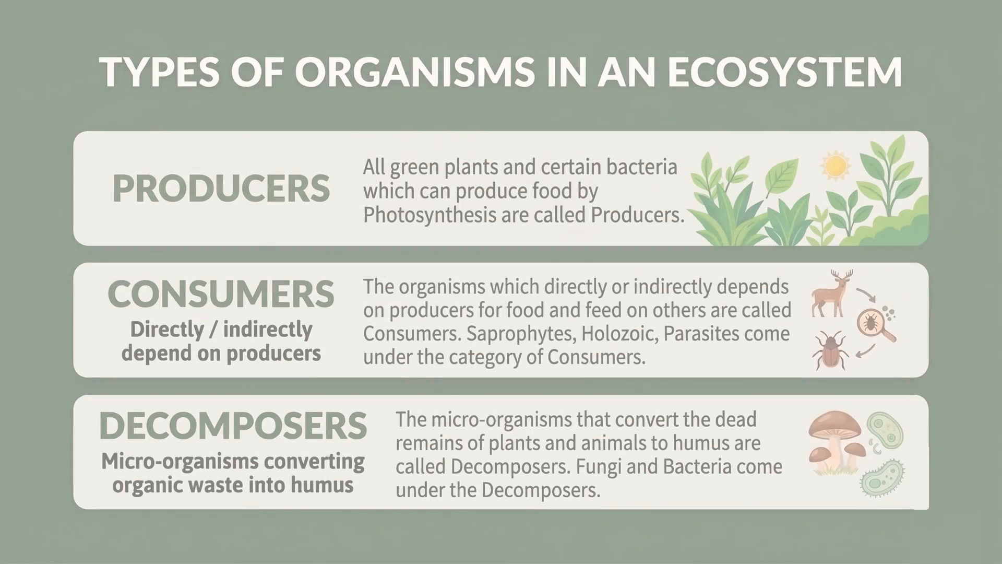
key(Right)
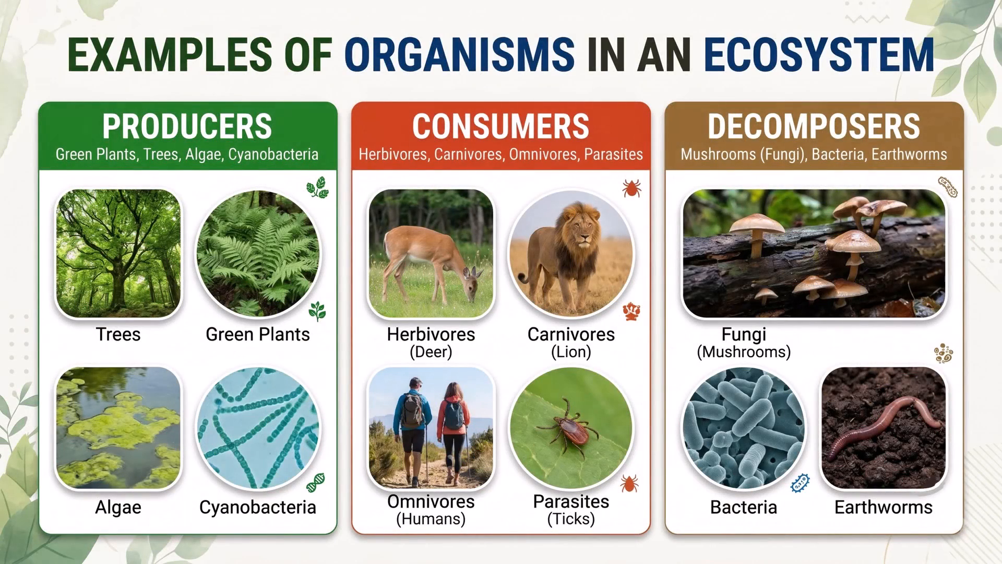
key(Right)
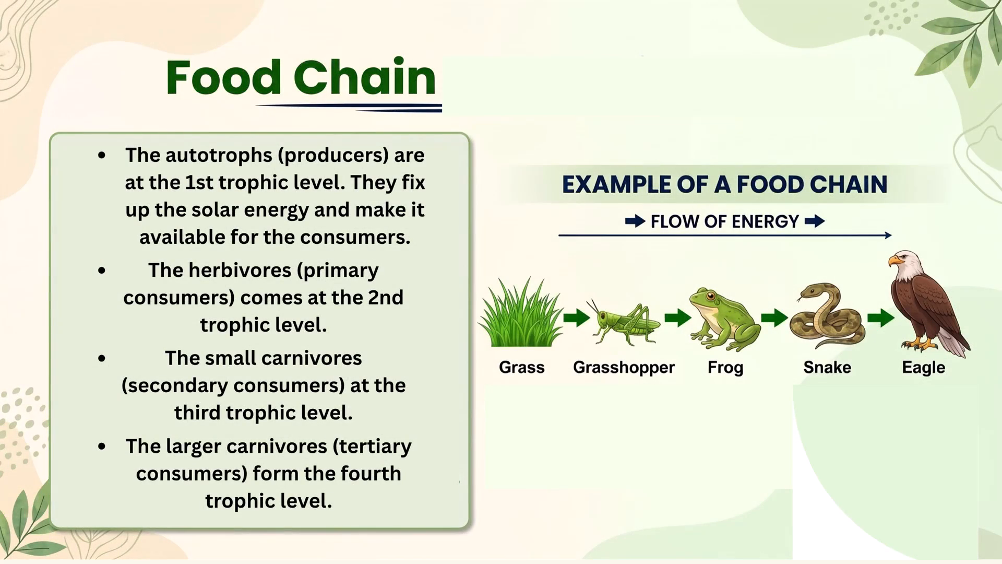
key(Right)
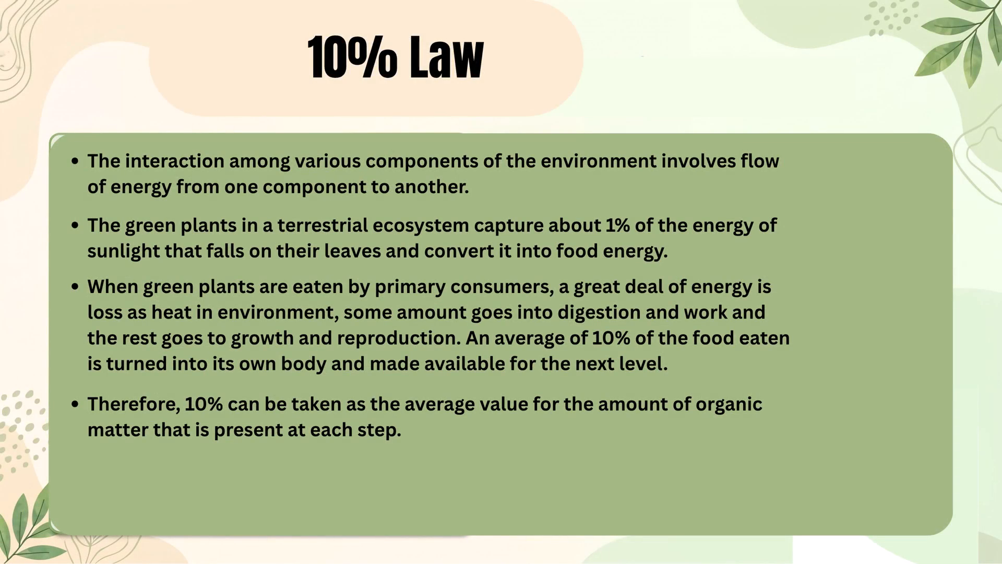
key(Right)
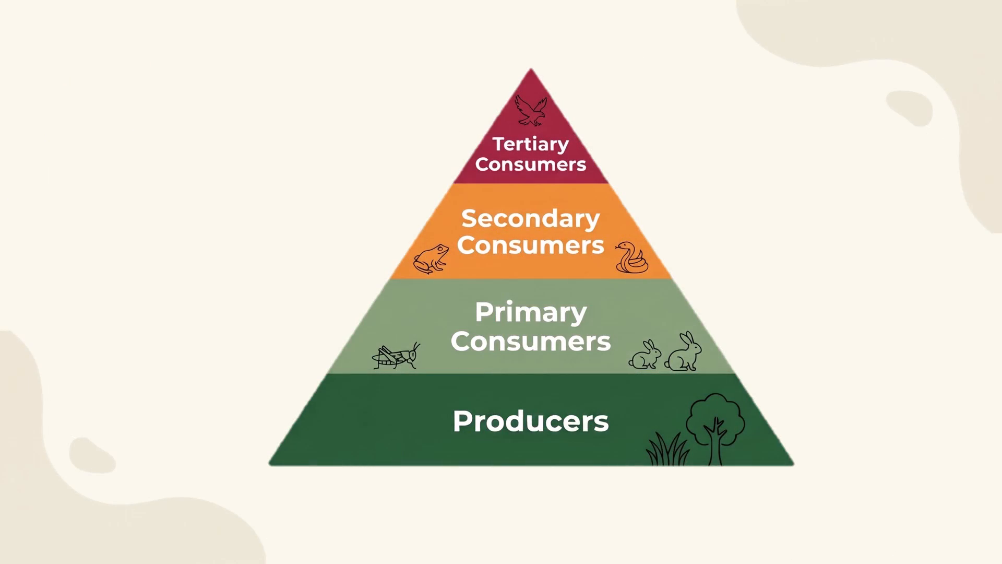
key(Right)
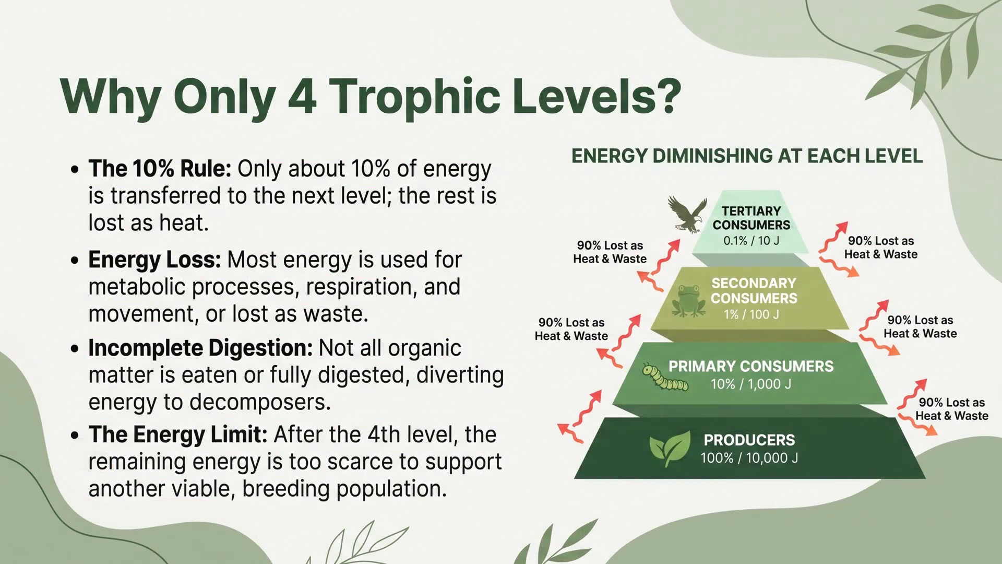
key(Right)
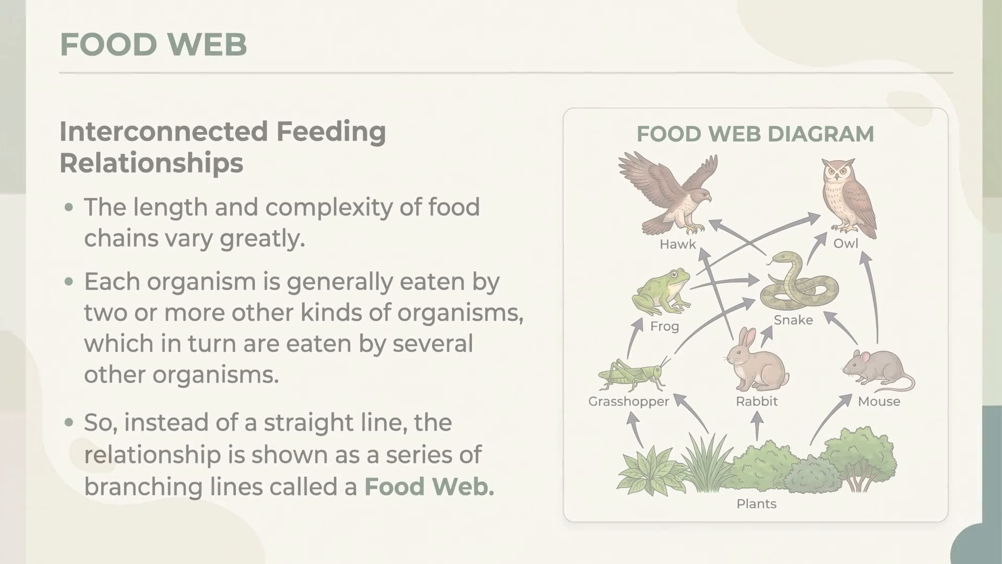
key(Right)
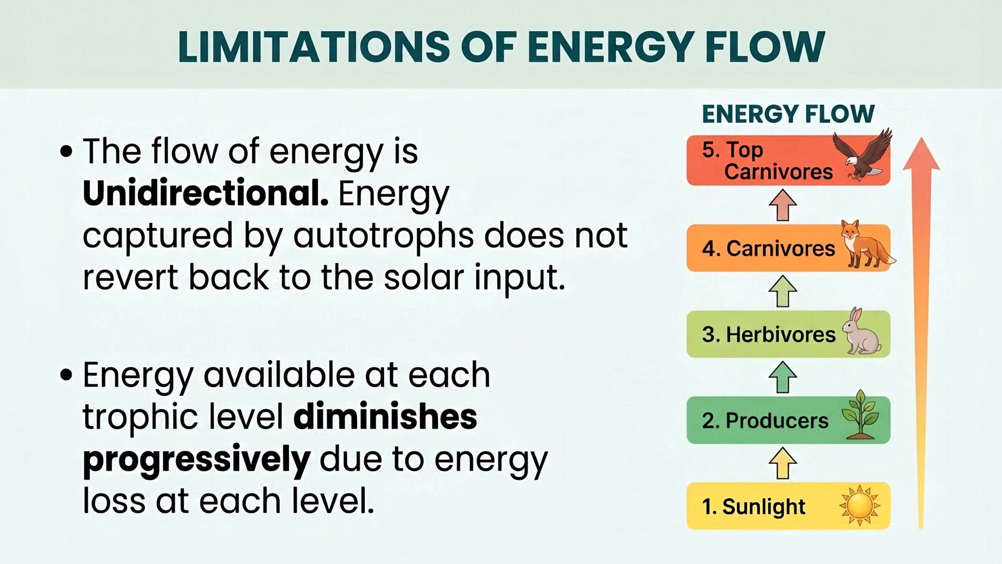
key(Right)
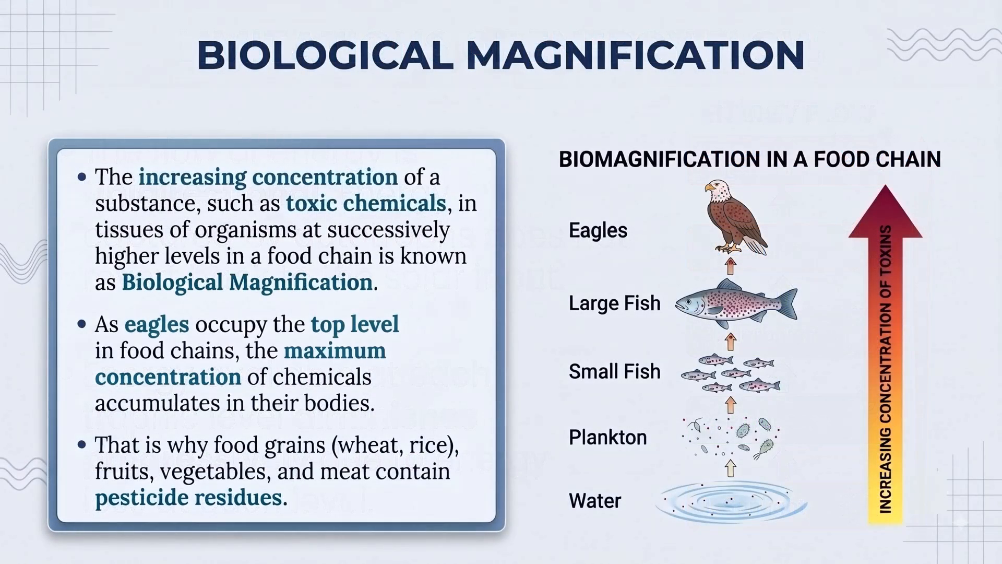
key(Right)
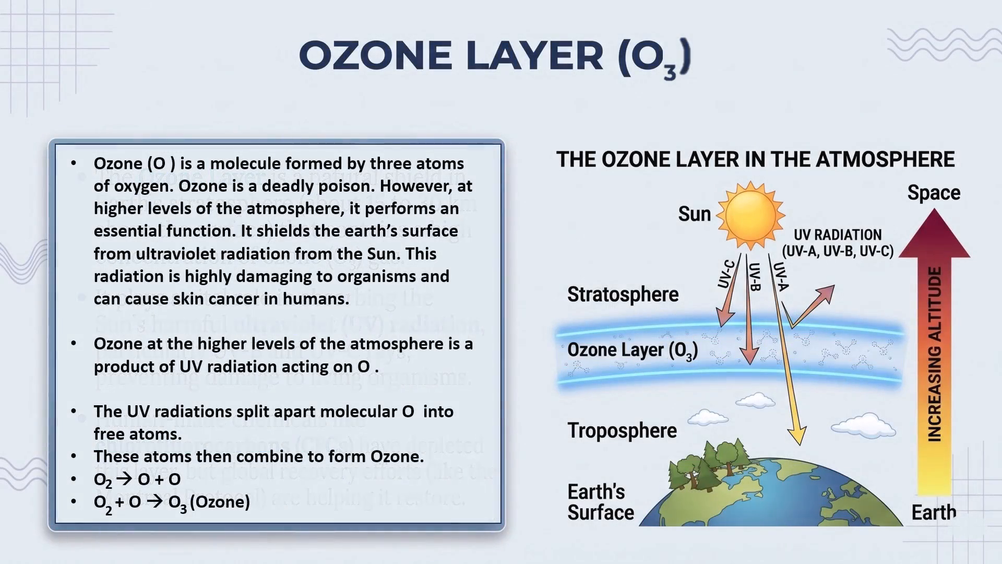
key(Right)
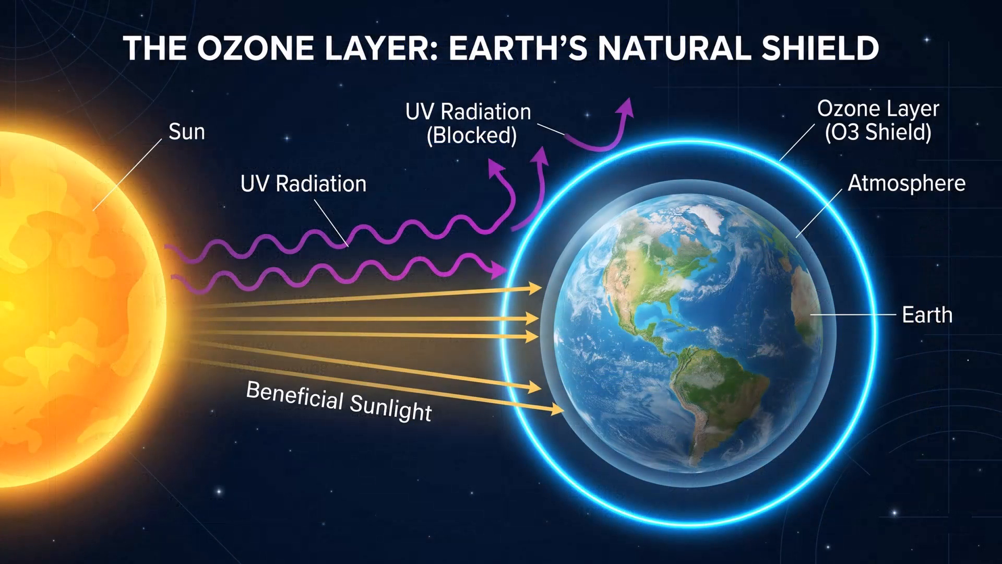
key(Right)
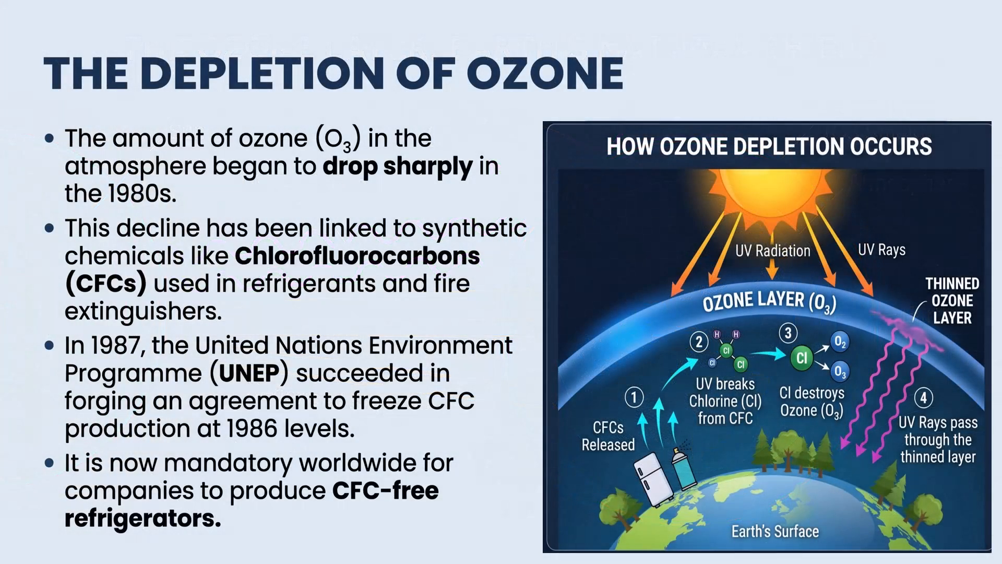
key(Right)
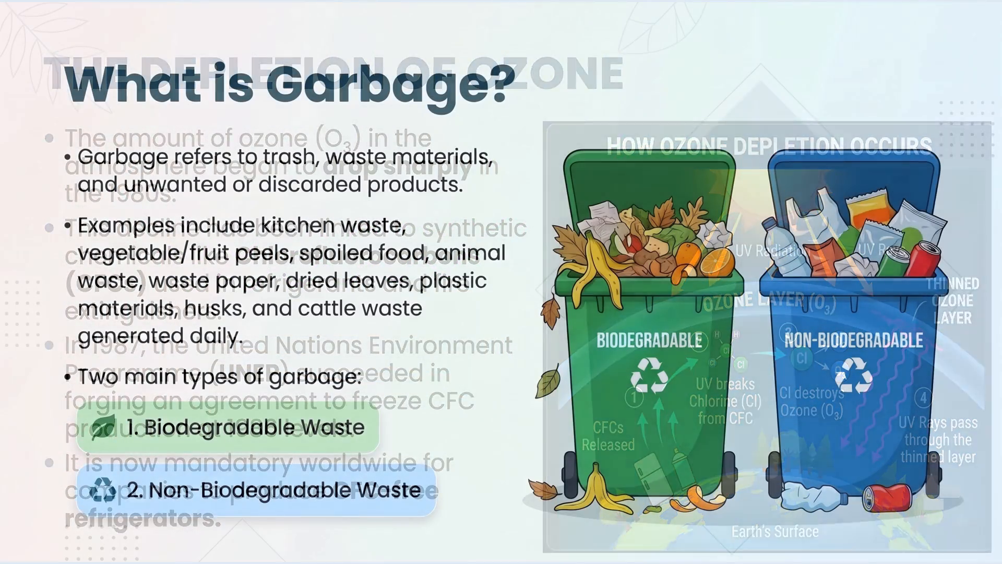
key(Right)
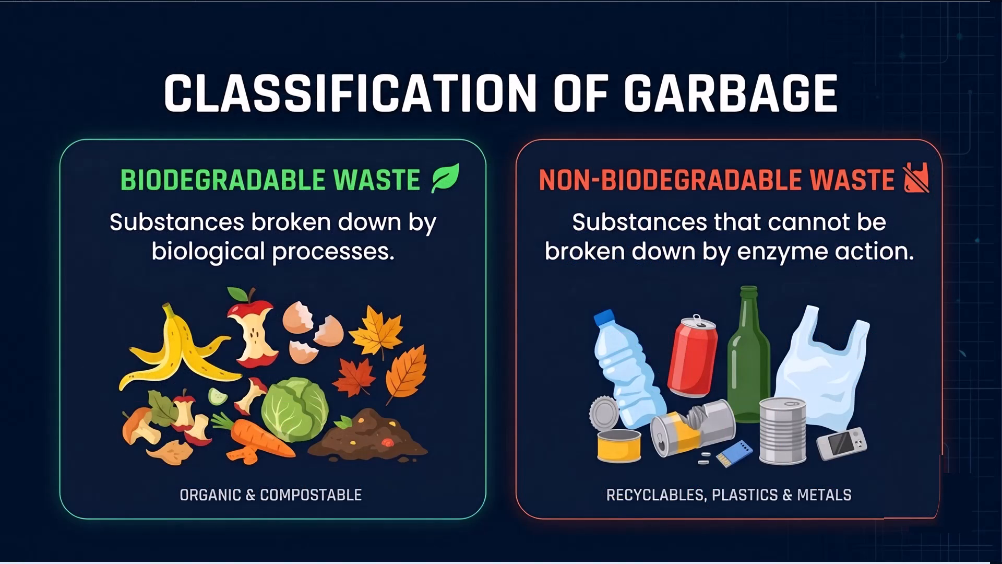
key(Escape)
scroll(89, 361, down, 3)
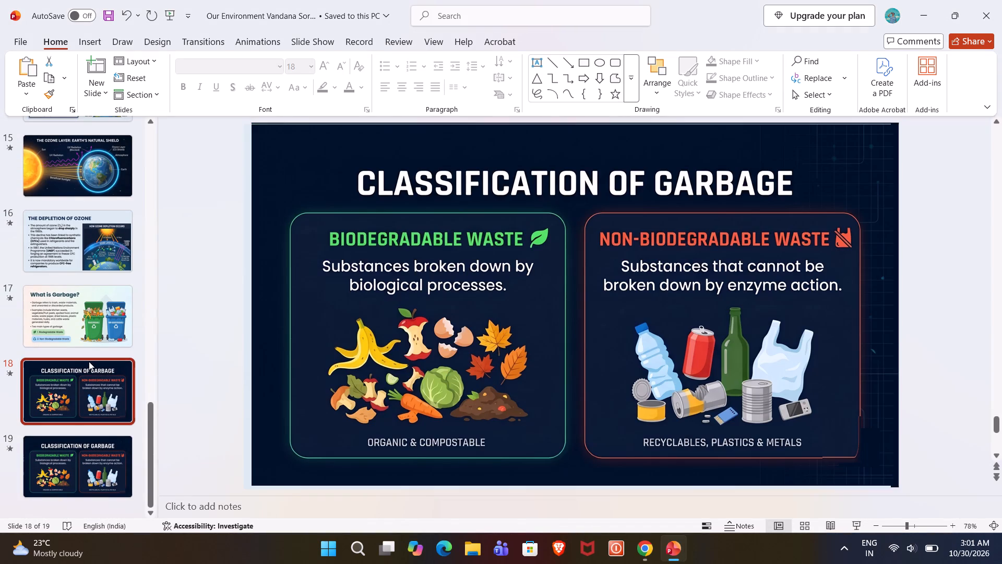
scroll(89, 361, down, 2)
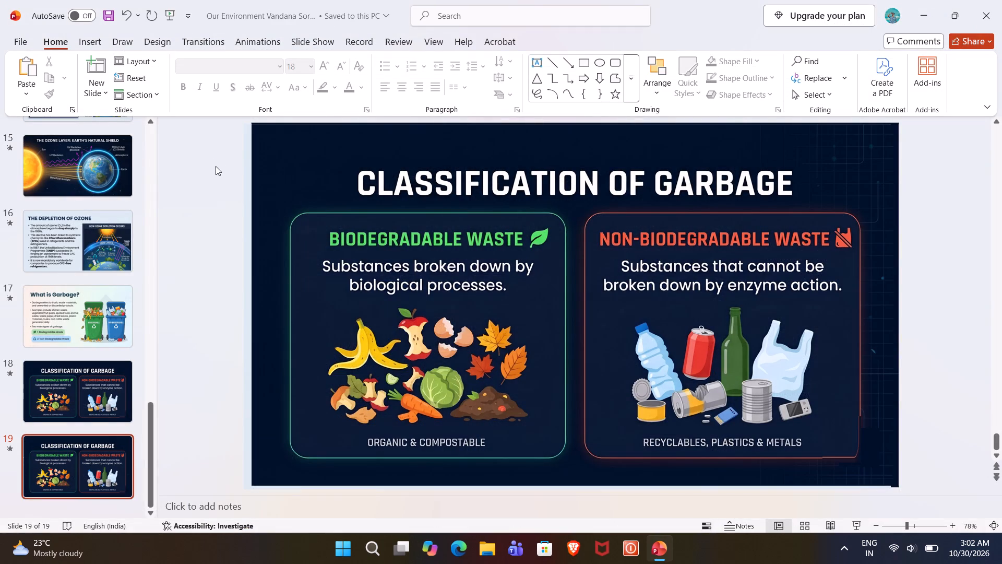
click(1001, 0)
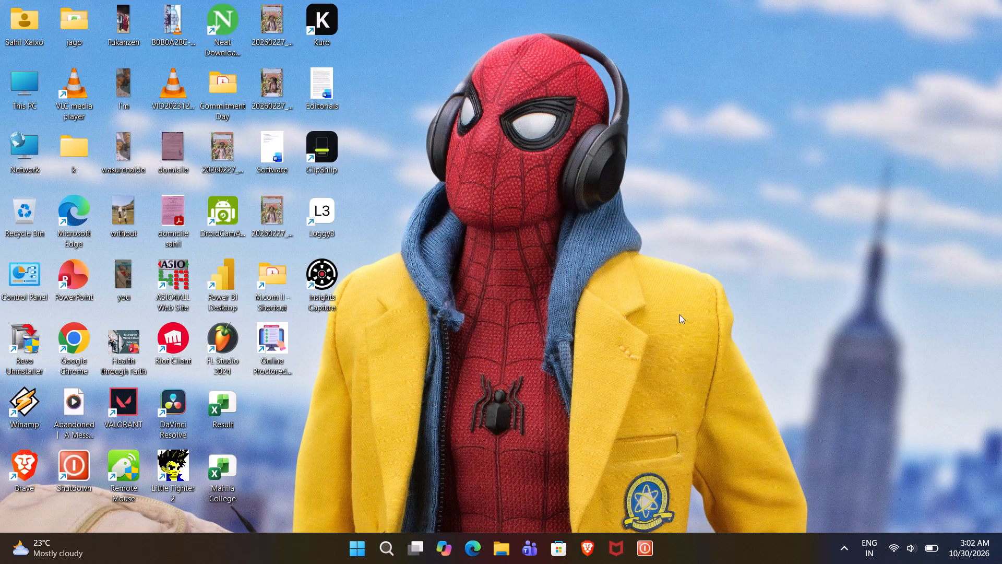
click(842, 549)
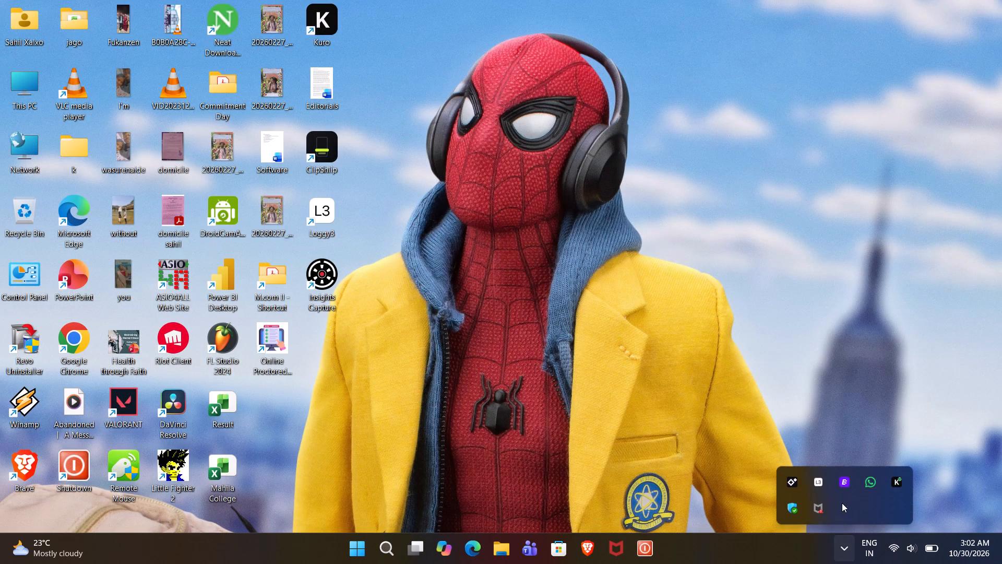